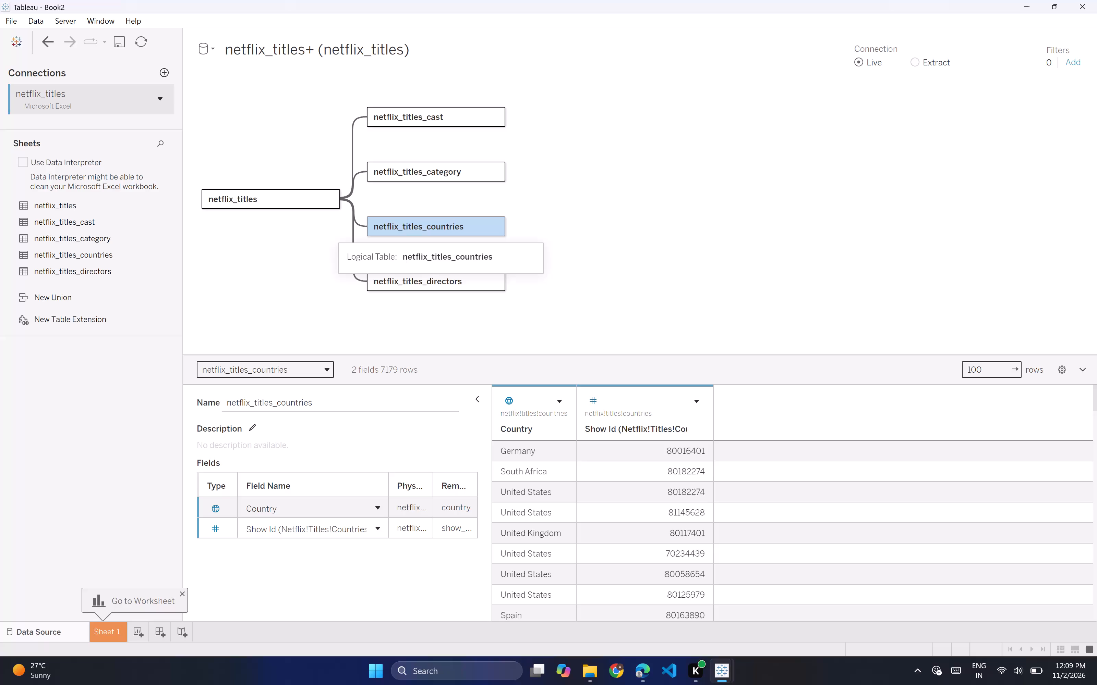
# Examine the data previews of the netflix_titles_countries, netflix_titles_category and netflix_titles_cast tables.
pyautogui.scroll(-1, 618, 456)
pyautogui.scroll(1, 618, 456)
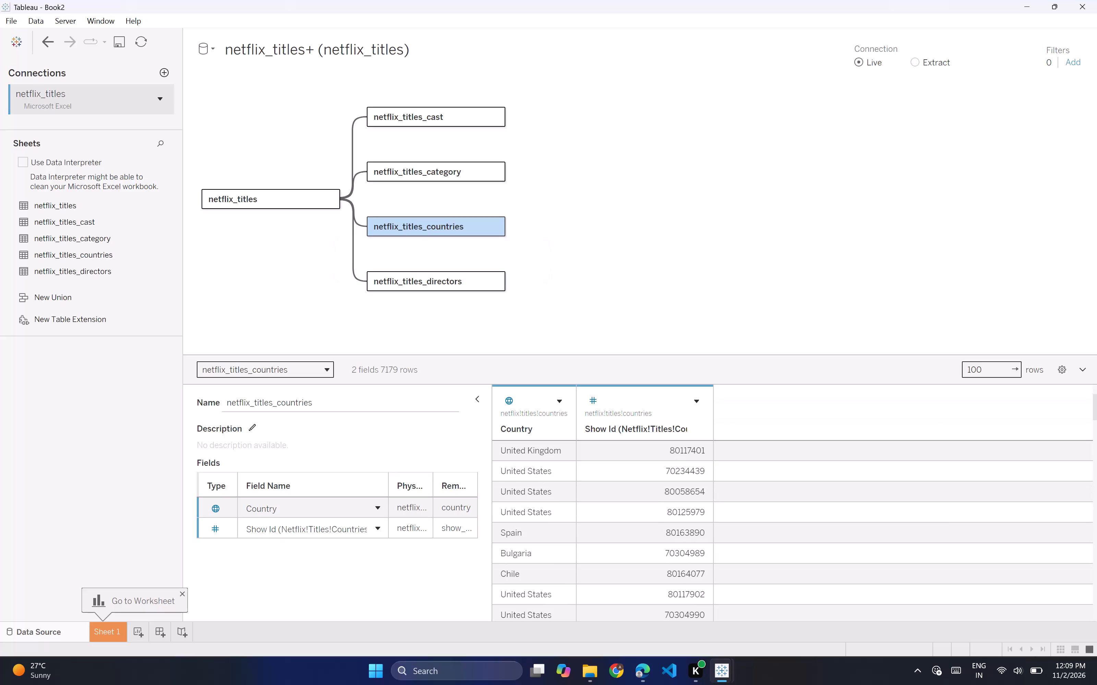
pyautogui.click(461, 163)
pyautogui.click(435, 166)
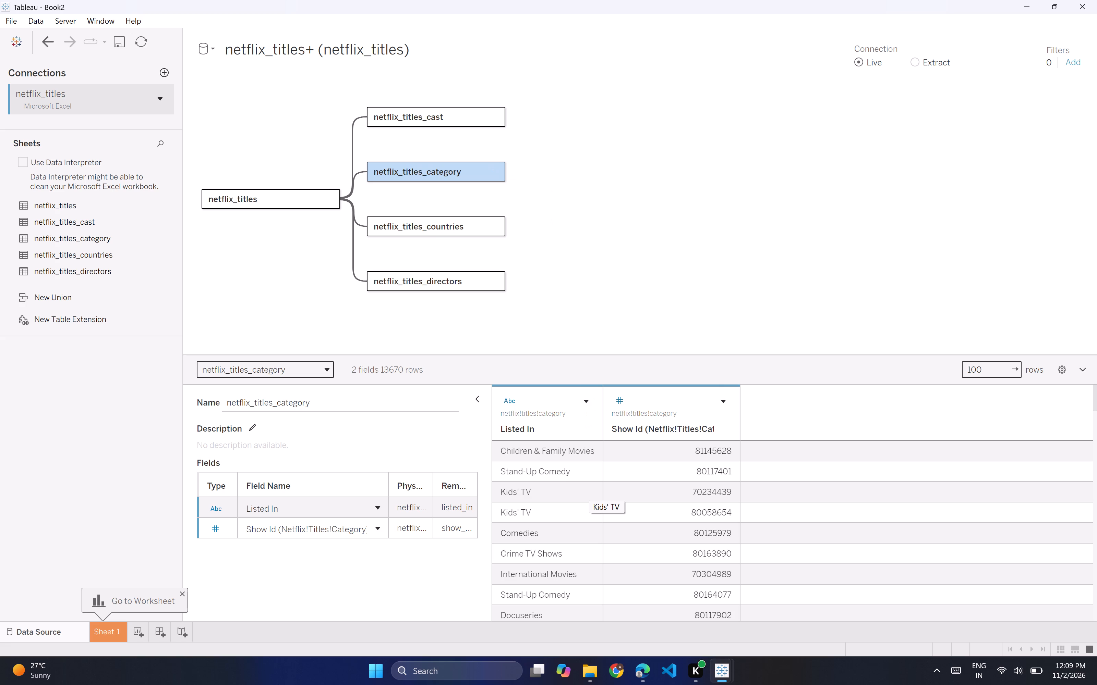
pyautogui.click(442, 124)
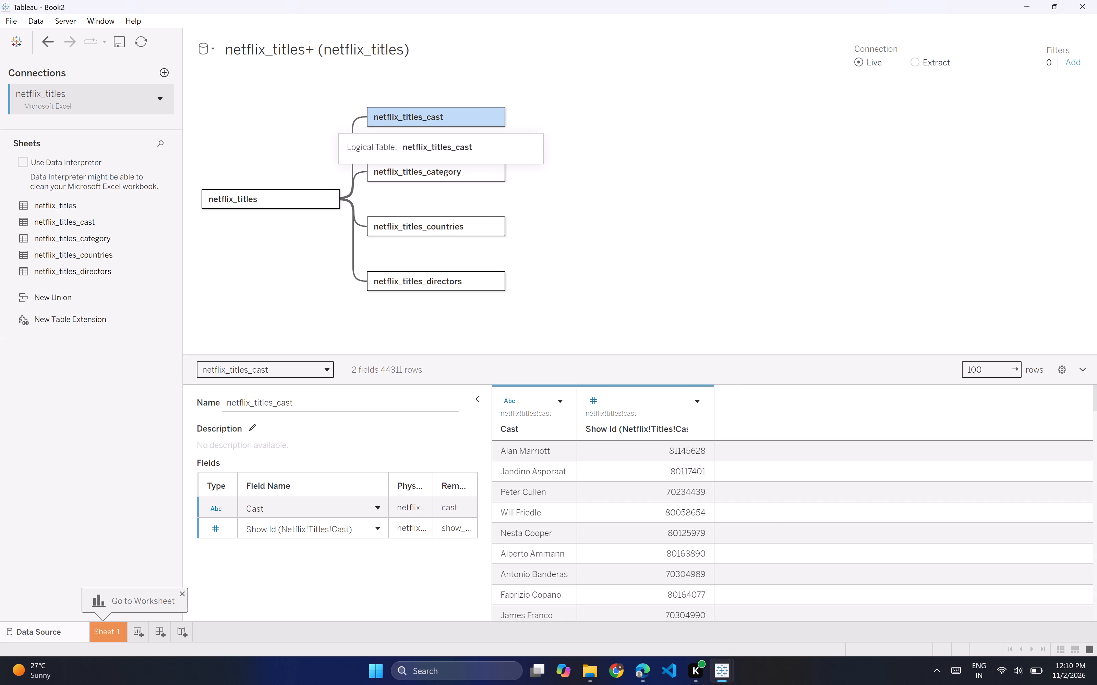
pyautogui.scroll(-1, 624, 508)
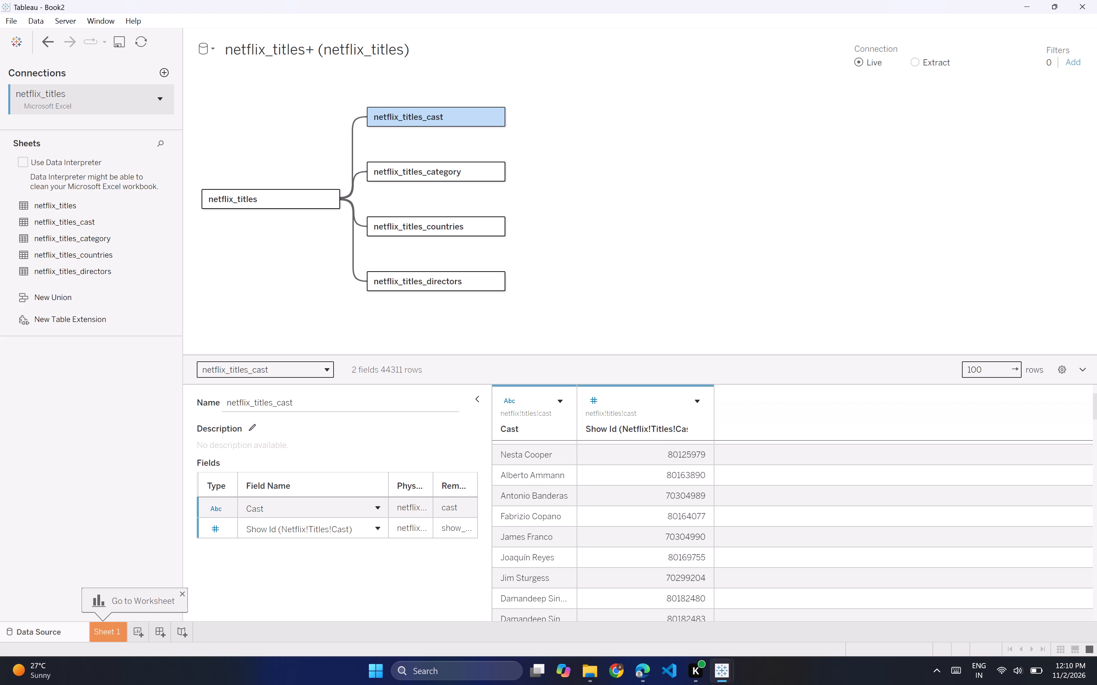
pyautogui.scroll(-2, 269, 277)
pyautogui.click(646, 680)
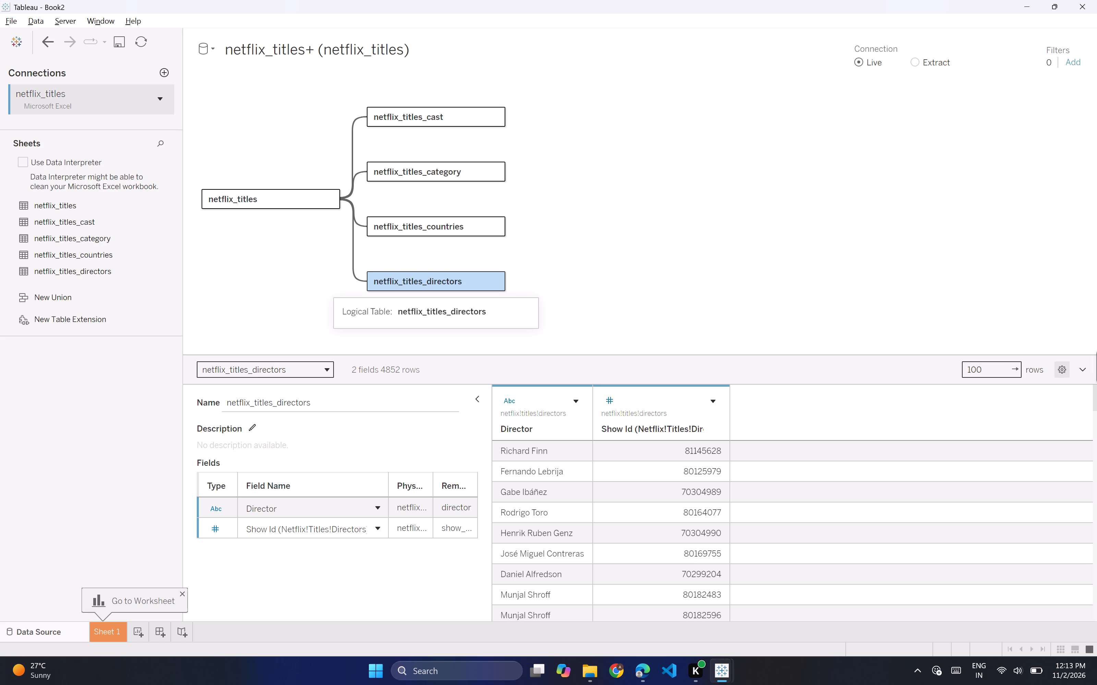
pyautogui.click(1071, 370)
pyautogui.click(1076, 369)
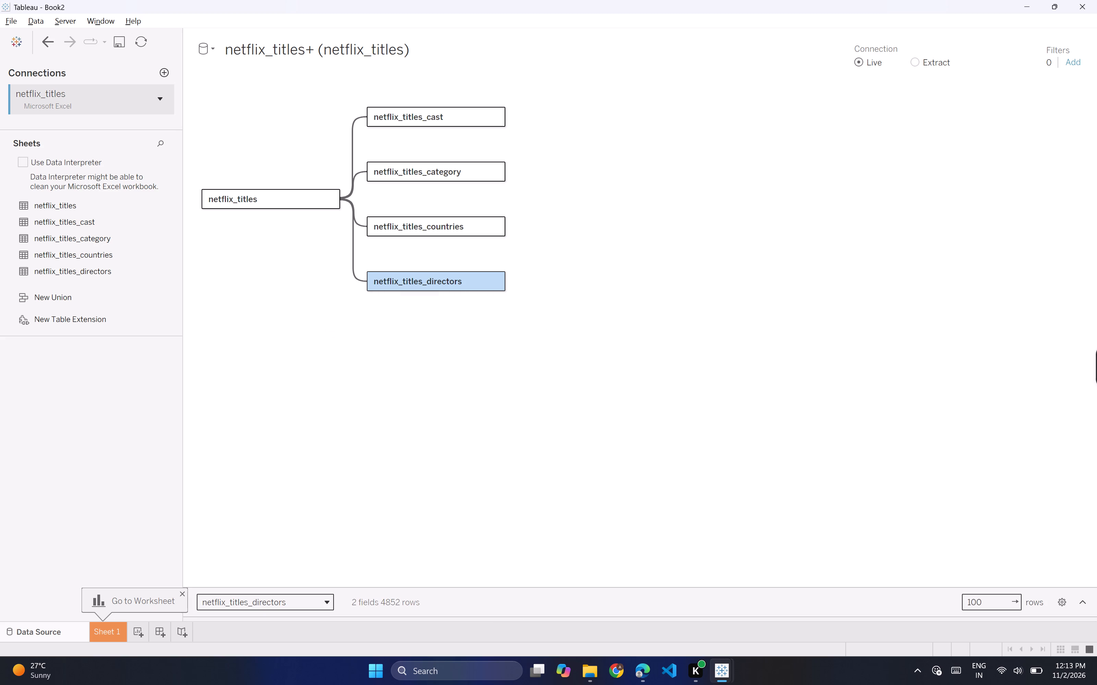
pyautogui.click(1084, 605)
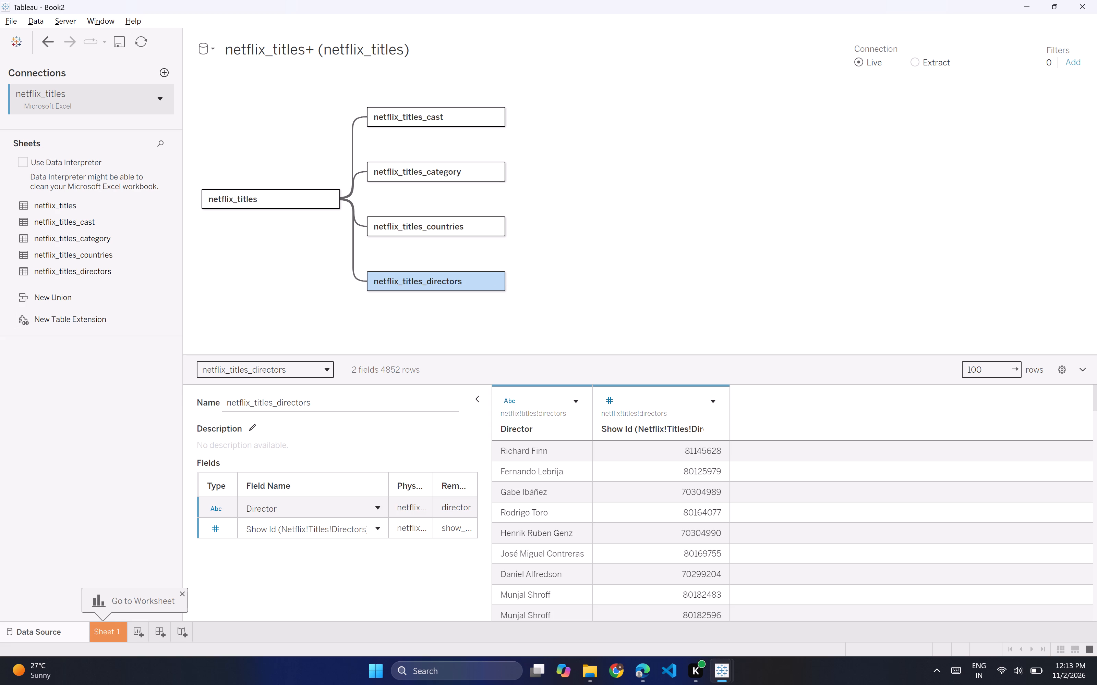
pyautogui.scroll(-1, 643, 501)
pyautogui.scroll(1, 643, 501)
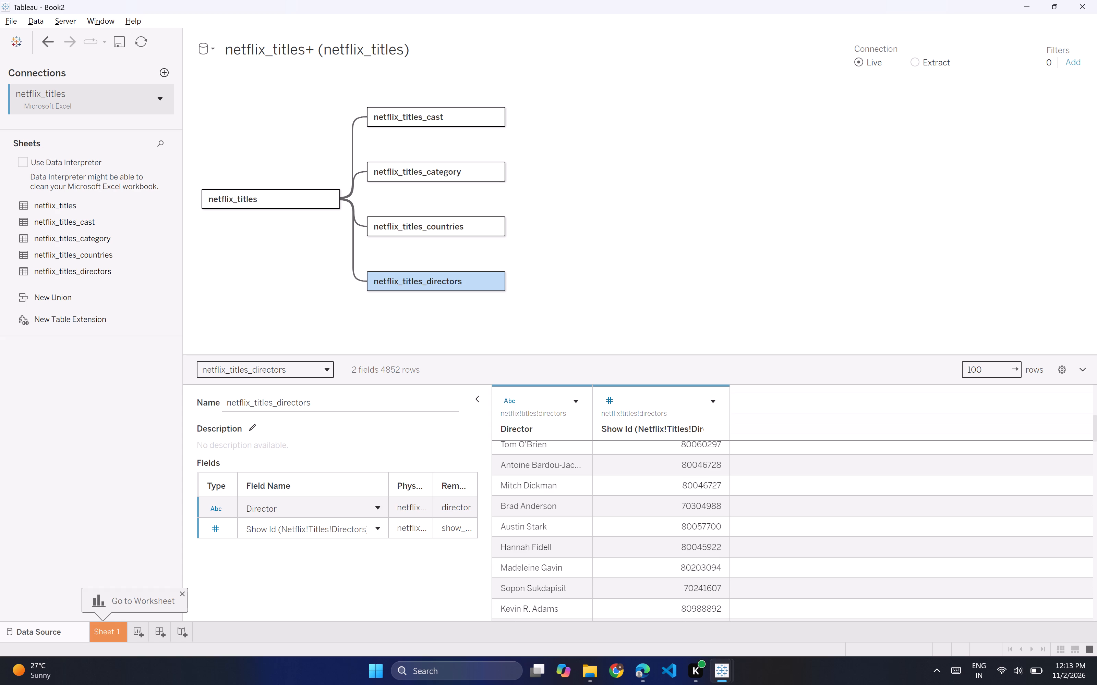
pyautogui.scroll(-1, 511, 535)
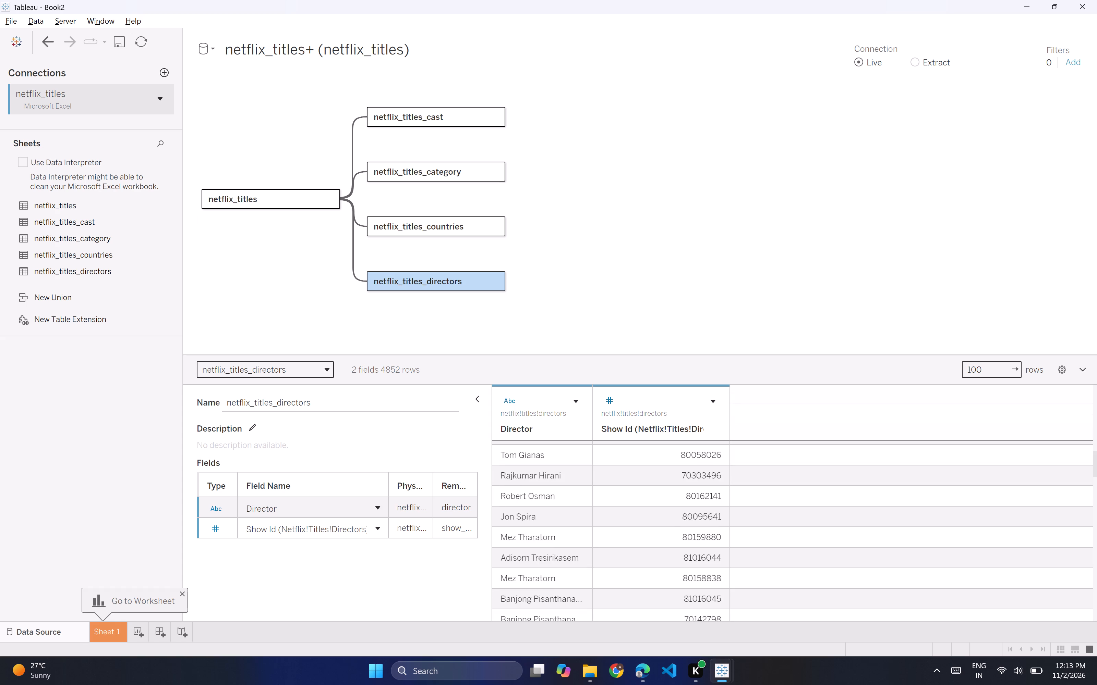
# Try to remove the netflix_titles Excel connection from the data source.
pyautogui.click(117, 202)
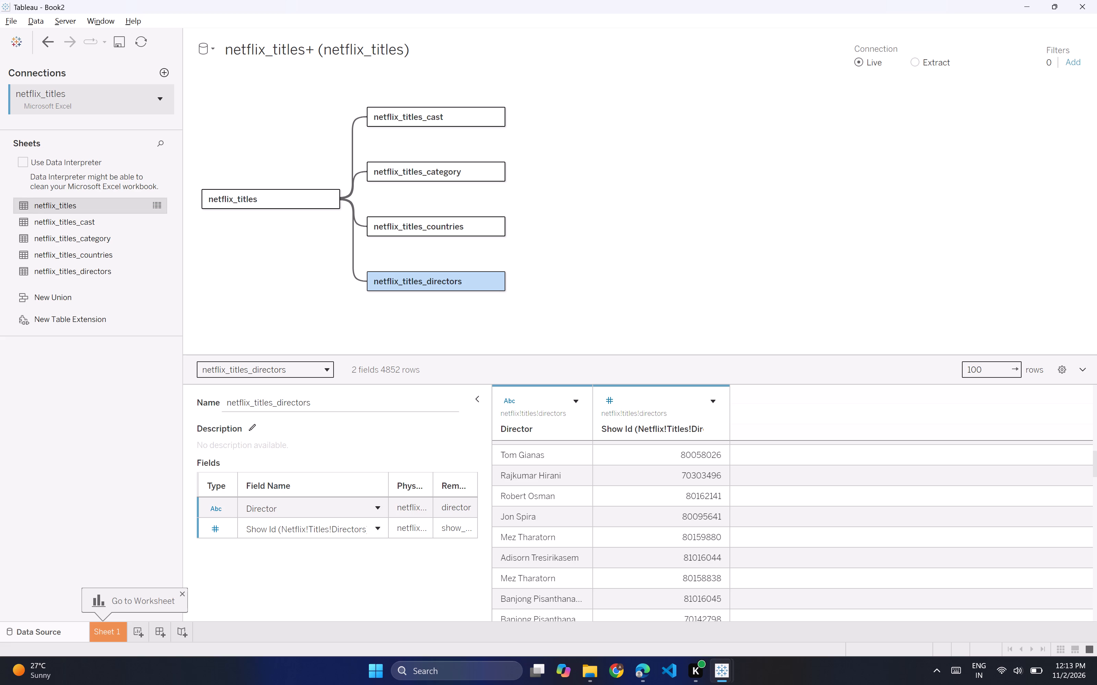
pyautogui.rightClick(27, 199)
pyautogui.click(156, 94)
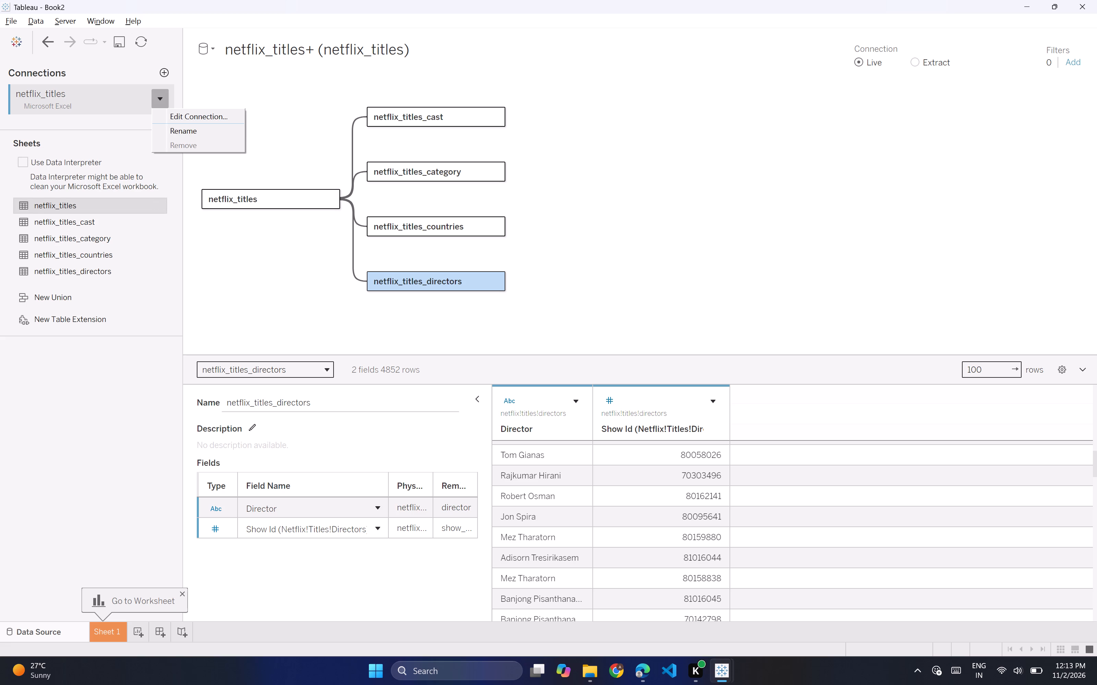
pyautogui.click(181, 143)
# Remove the netflix_titles base table, along with its related tables, from the data model.
pyautogui.click(256, 194)
pyautogui.press('Delete')
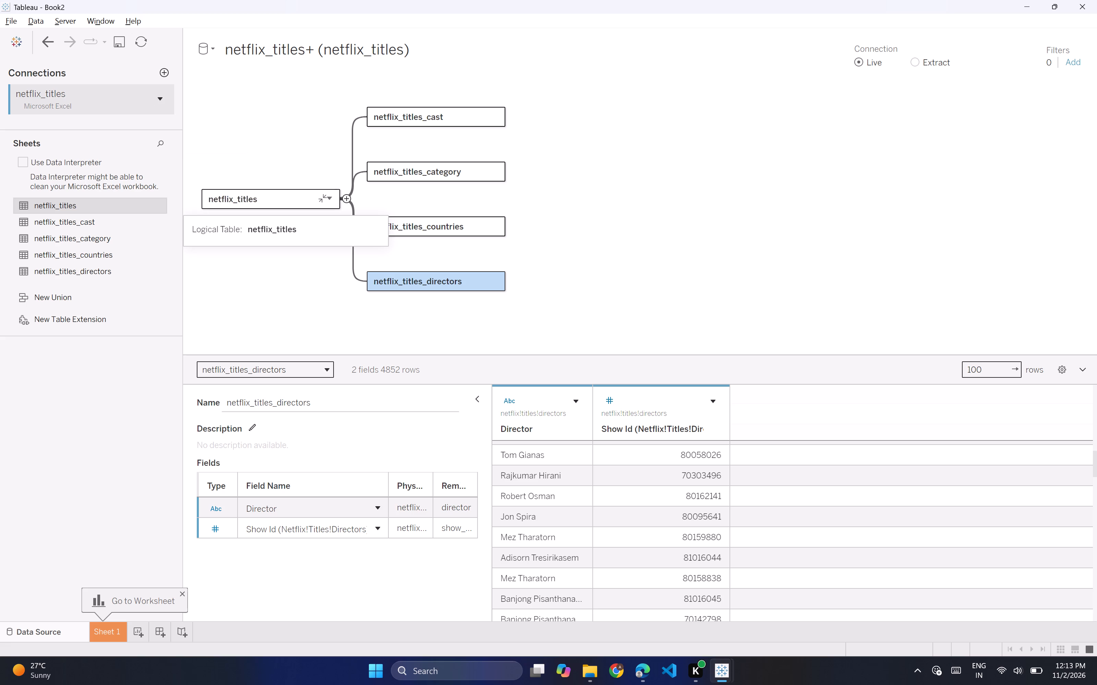
pyautogui.press('Delete')
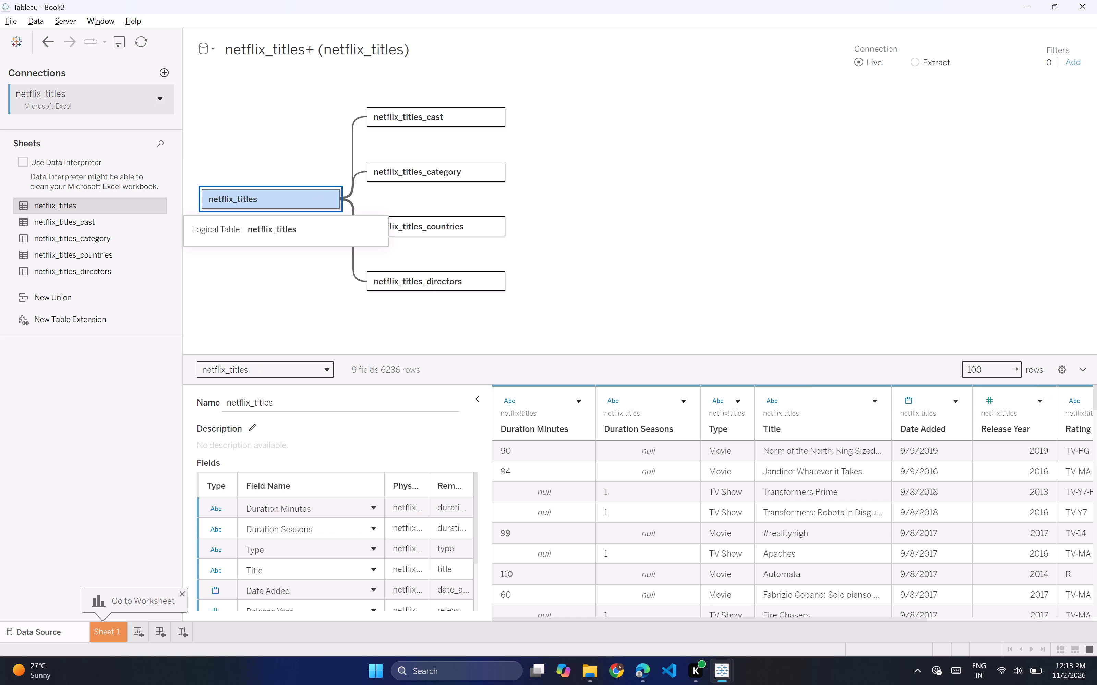
pyautogui.press('Delete')
pyautogui.click(327, 201)
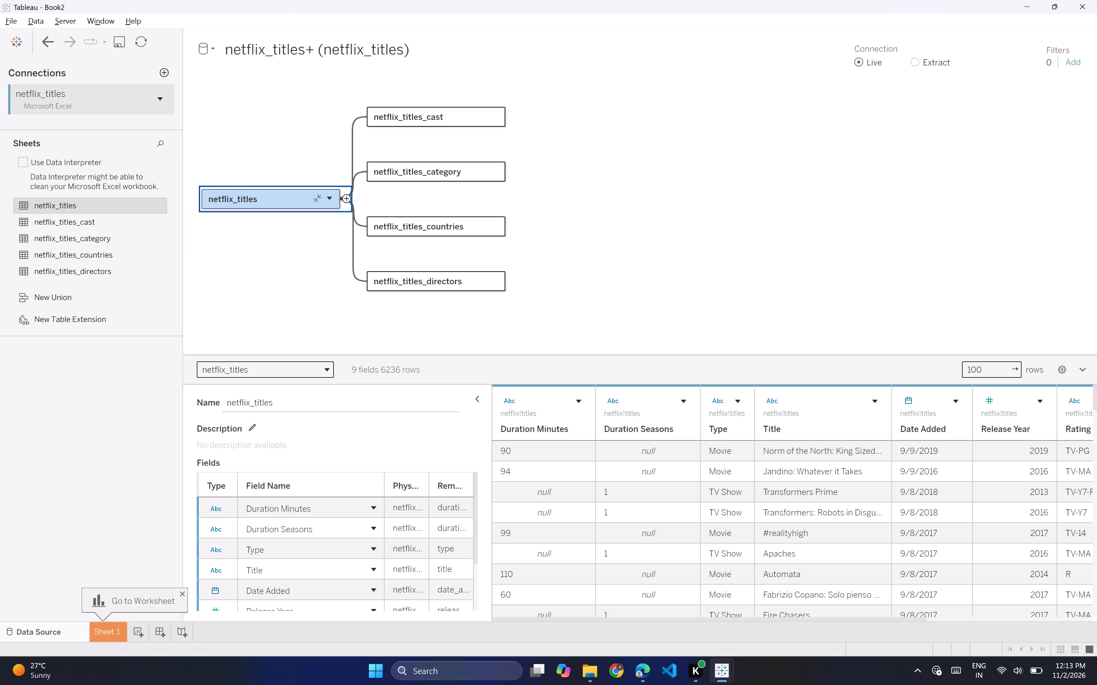
pyautogui.rightClick(301, 204)
pyautogui.click(301, 204)
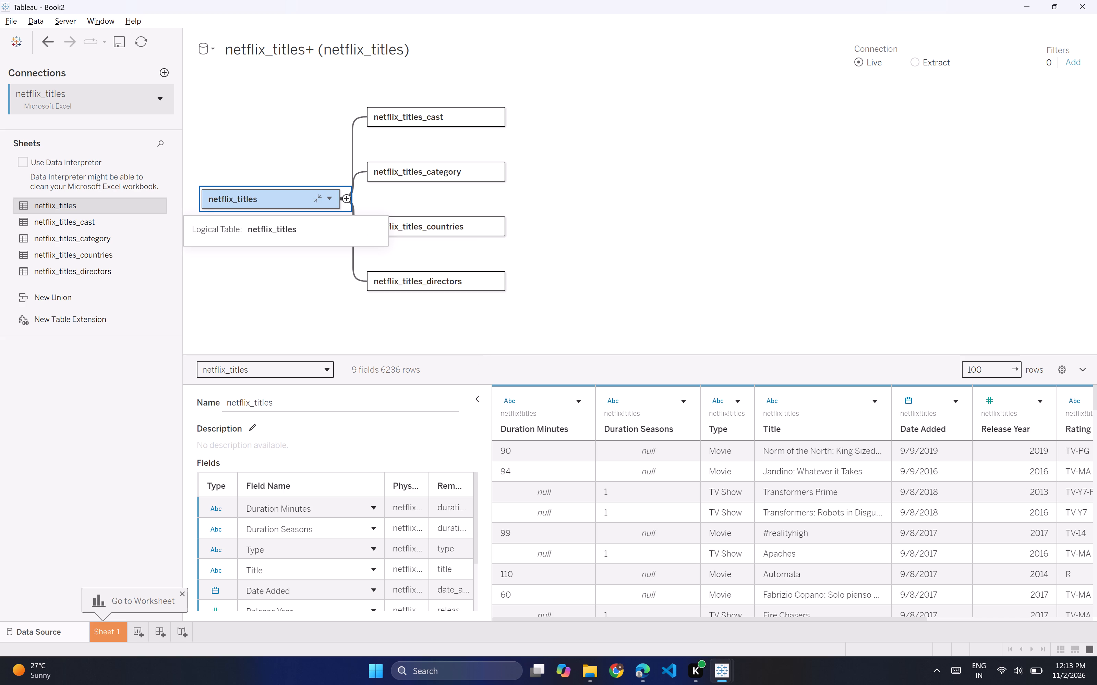
pyautogui.rightClick(301, 198)
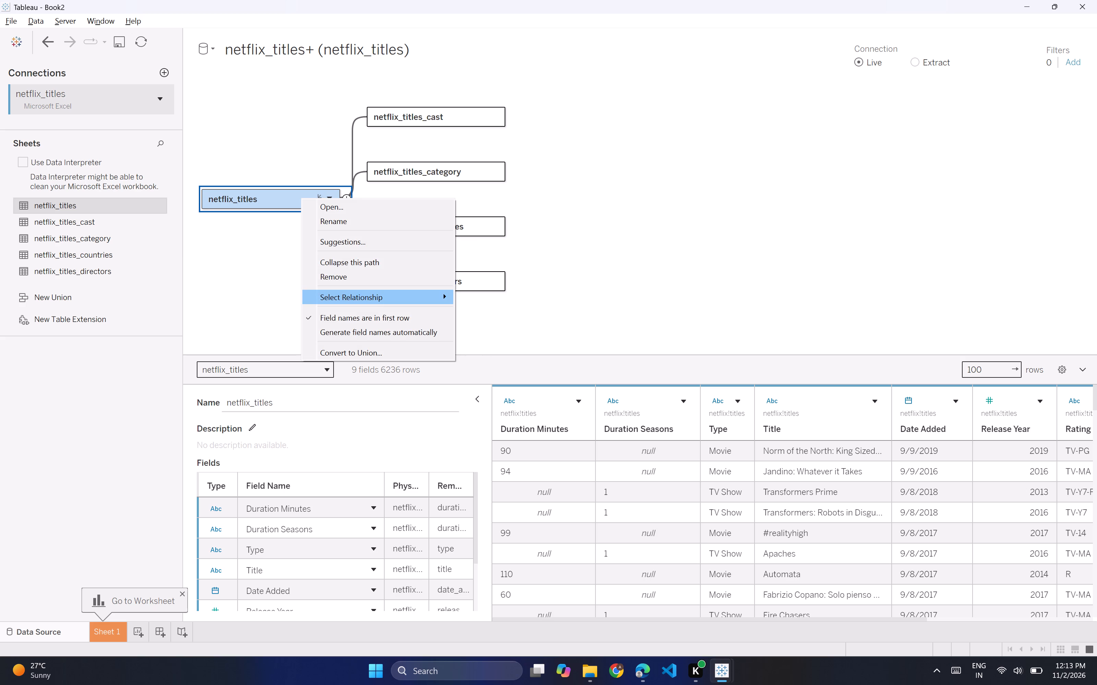
pyautogui.click(345, 276)
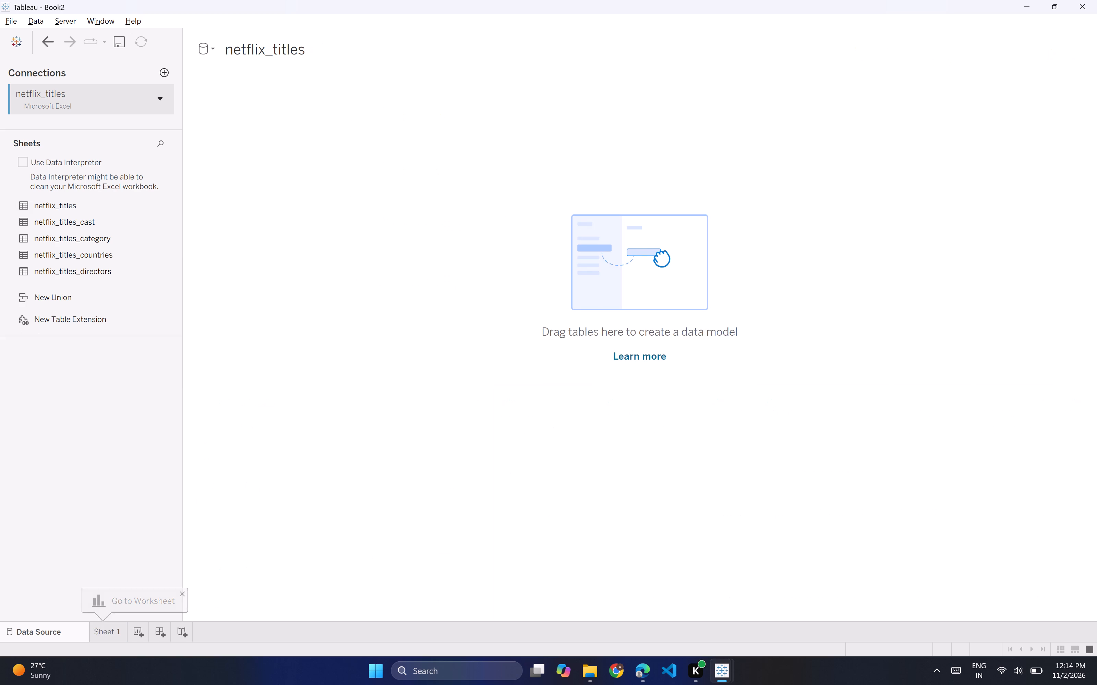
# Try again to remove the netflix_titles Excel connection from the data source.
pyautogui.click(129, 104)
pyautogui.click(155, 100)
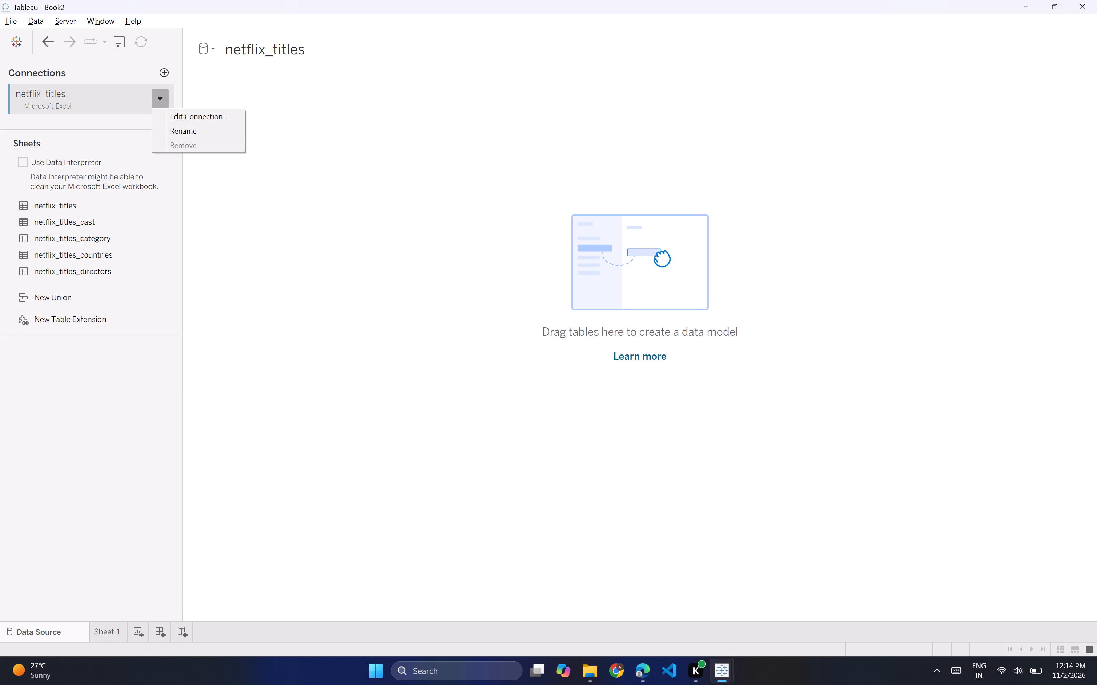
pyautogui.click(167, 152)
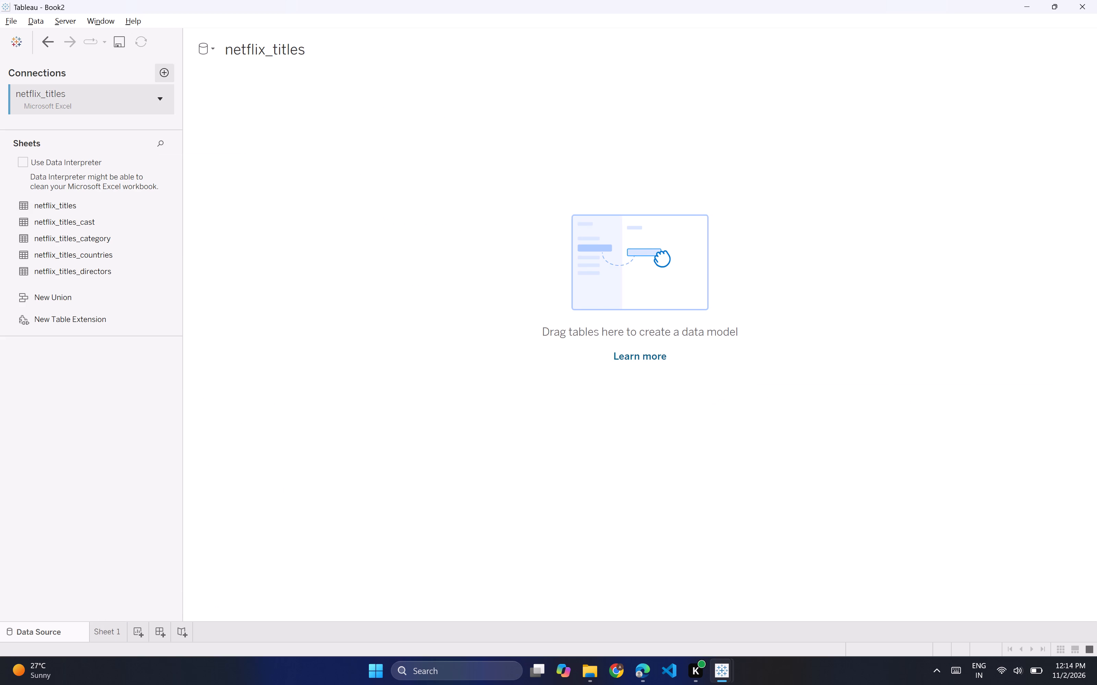
# Add a Microsoft Excel connection to the sample_-_superstore workbook in the DOWNLOADS folder.
pyautogui.click(166, 68)
pyautogui.click(260, 178)
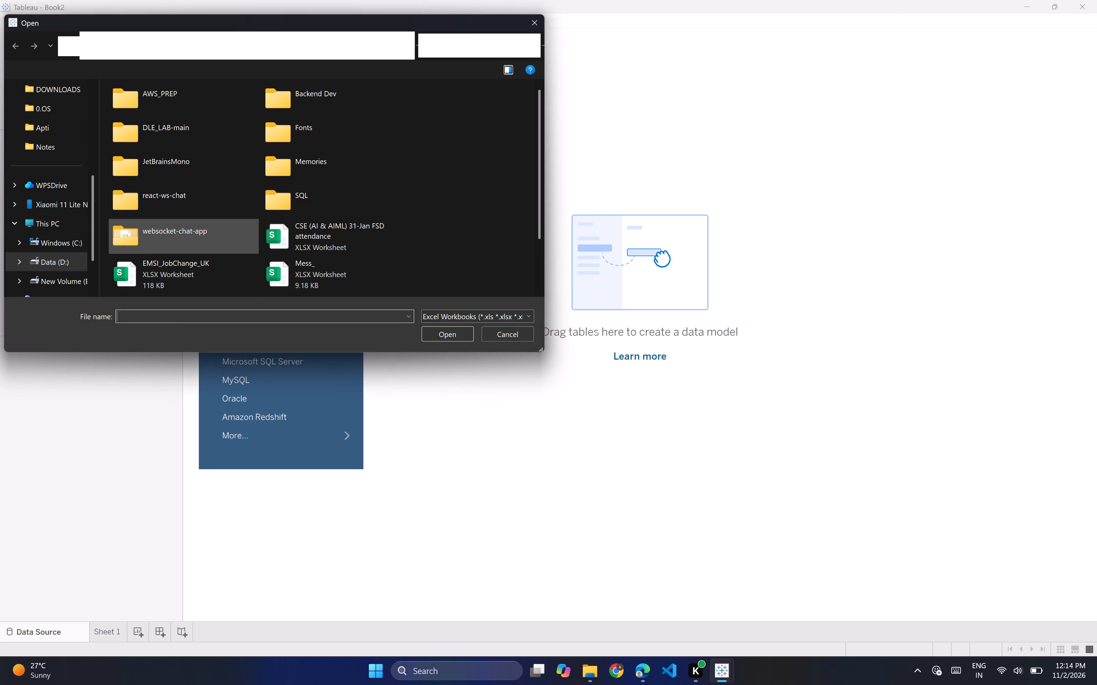
pyautogui.scroll(-20, 214, 240)
pyautogui.scroll(-17, 214, 240)
pyautogui.click(174, 277)
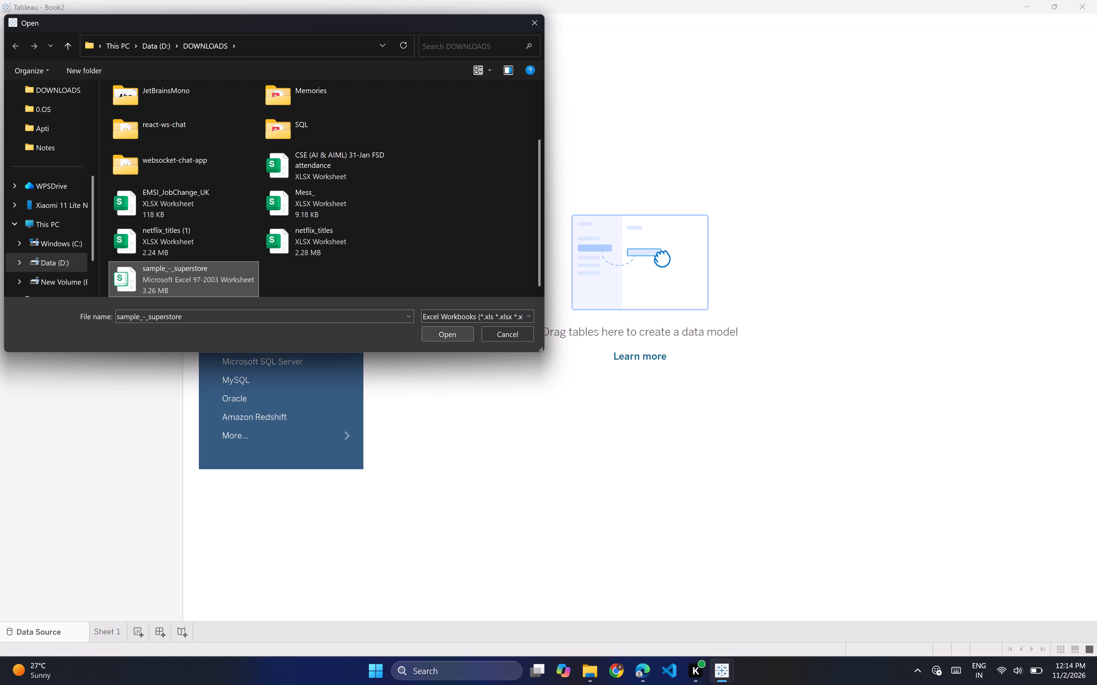
pyautogui.click(451, 331)
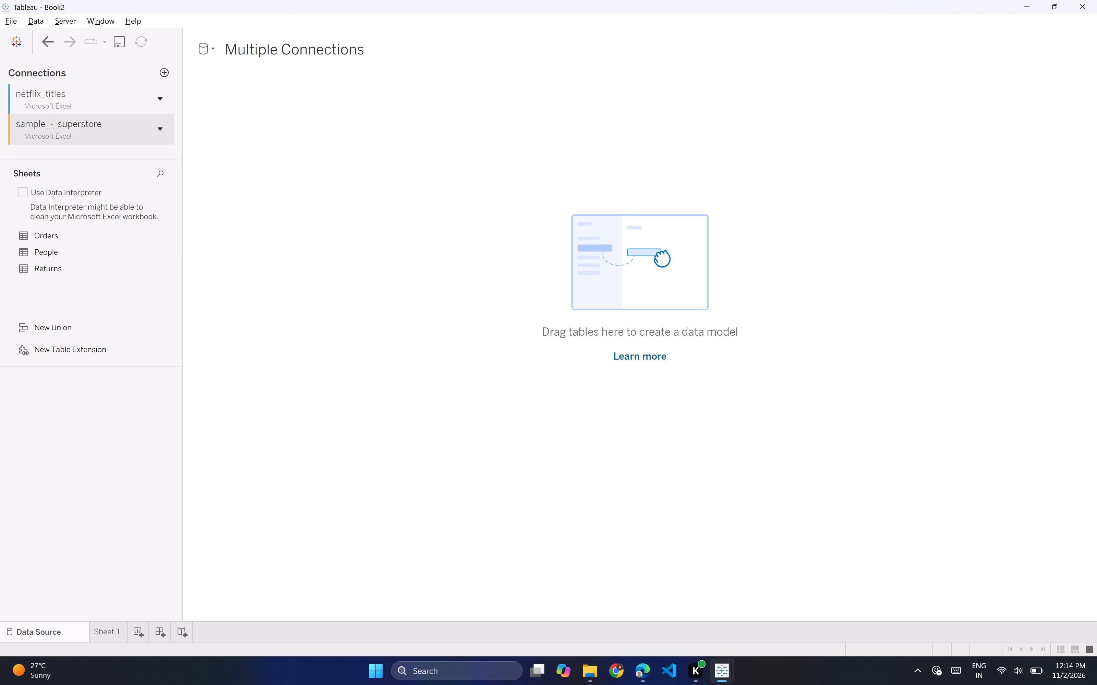
# Build the data model with Orders as the base table and relate People and Returns to it.
pyautogui.moveTo(52, 238); pyautogui.dragTo(316, 98)
pyautogui.moveTo(50, 248); pyautogui.dragTo(432, 165)
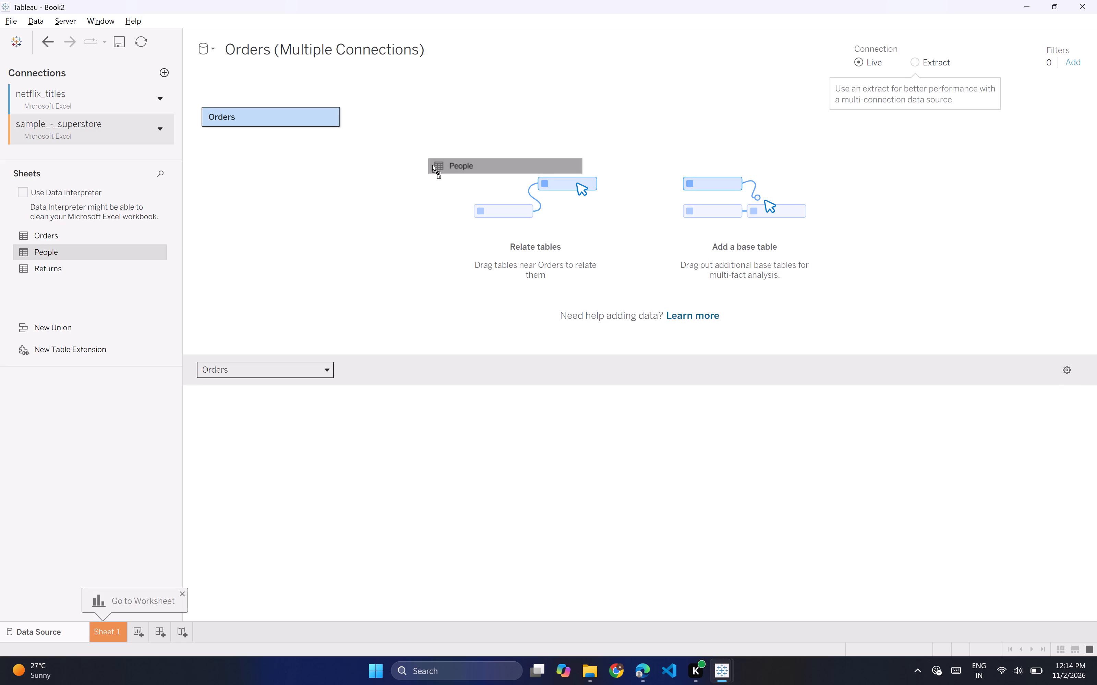
pyautogui.click(430, 104)
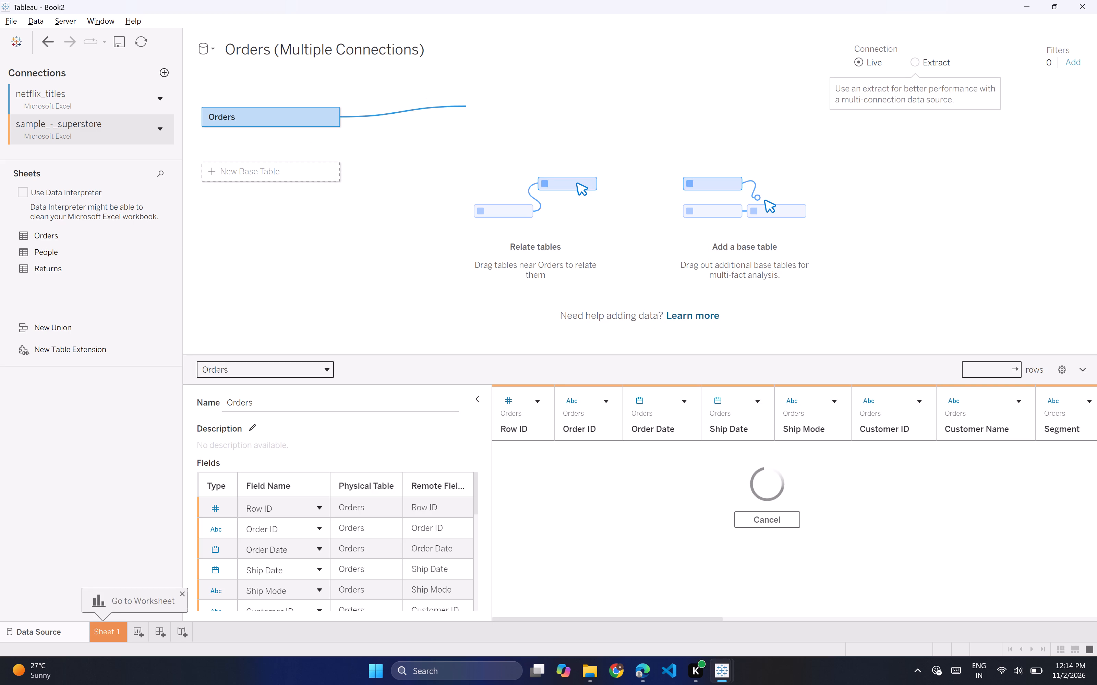
pyautogui.moveTo(57, 269); pyautogui.dragTo(467, 190)
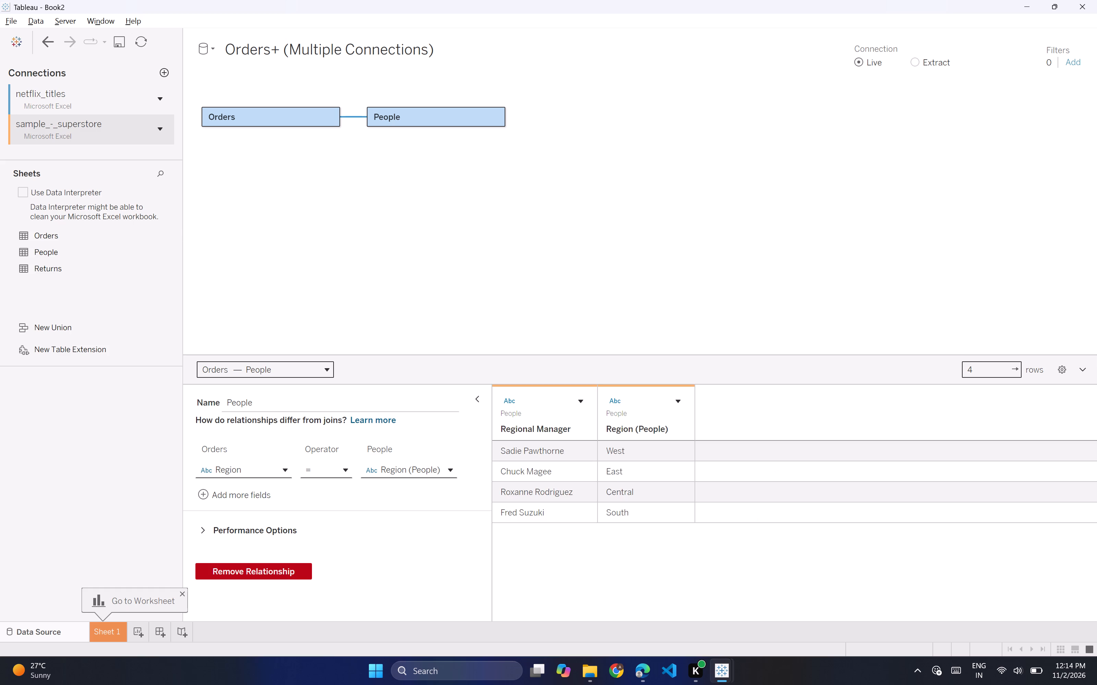
pyautogui.moveTo(58, 271); pyautogui.dragTo(411, 169)
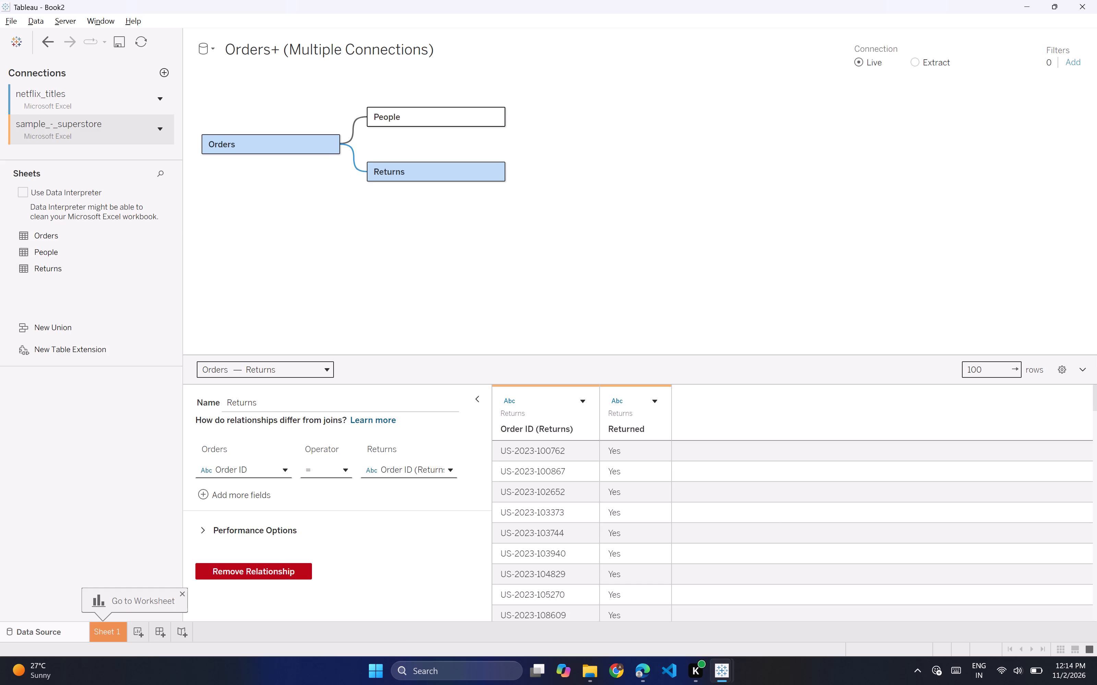
# Build a bar chart on Sheet 1 with Region as columns and the sum of Discount as rows.
pyautogui.click(101, 630)
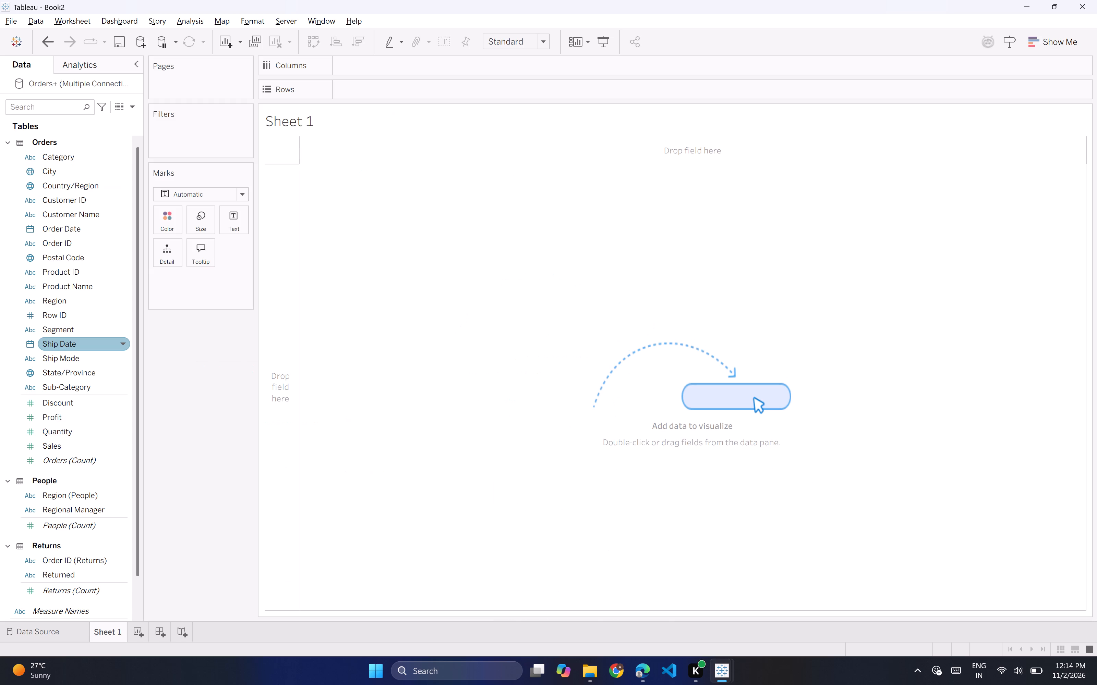
pyautogui.scroll(-1, 69, 308)
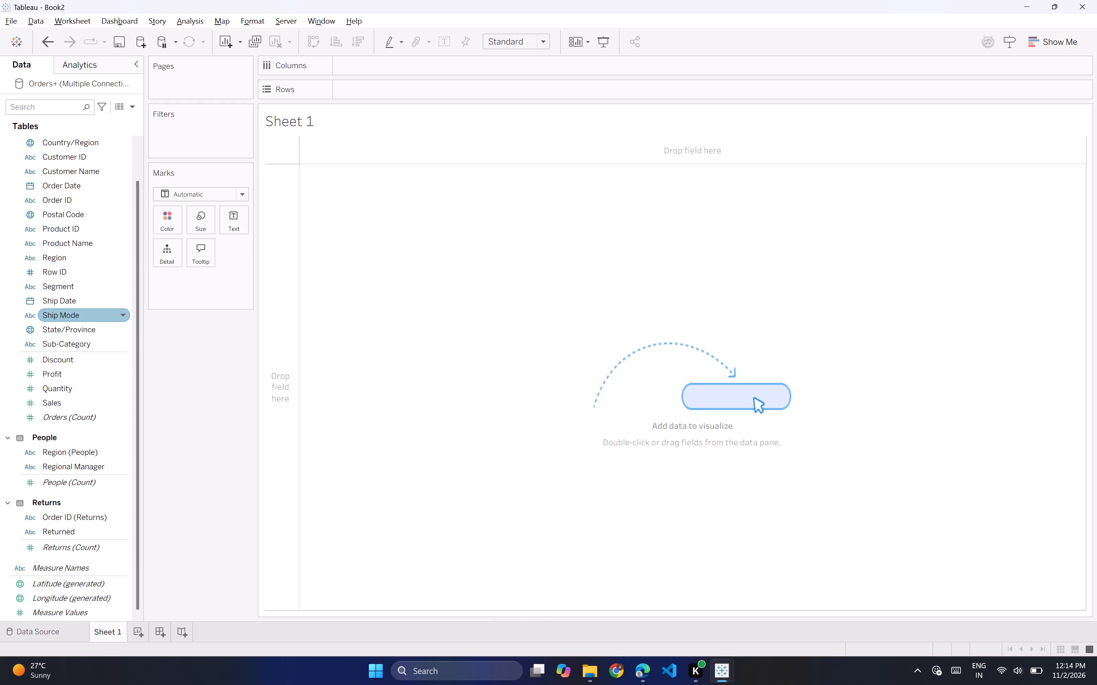
pyautogui.scroll(1, 69, 308)
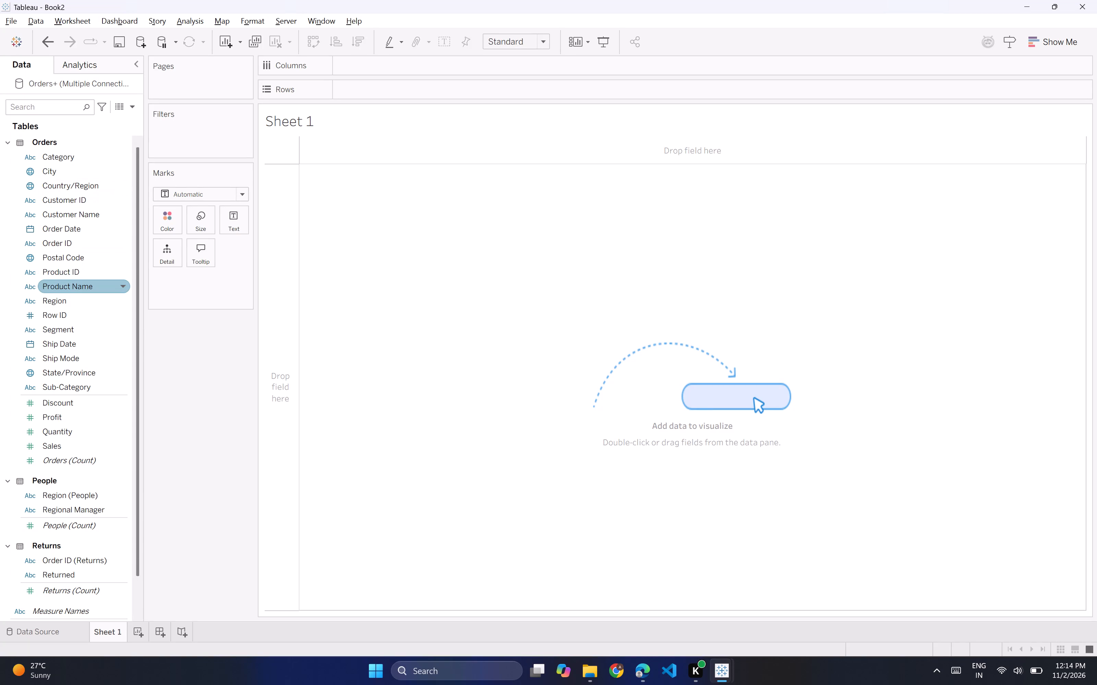
pyautogui.moveTo(74, 217); pyautogui.dragTo(77, 216)
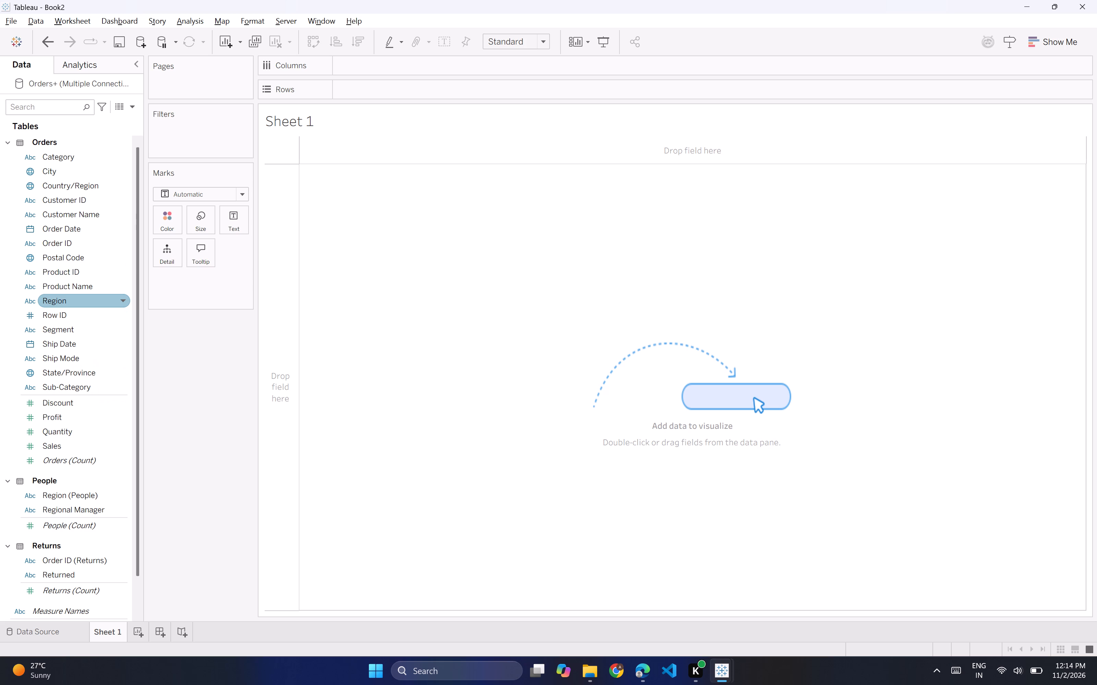
pyautogui.moveTo(68, 303); pyautogui.dragTo(365, 66)
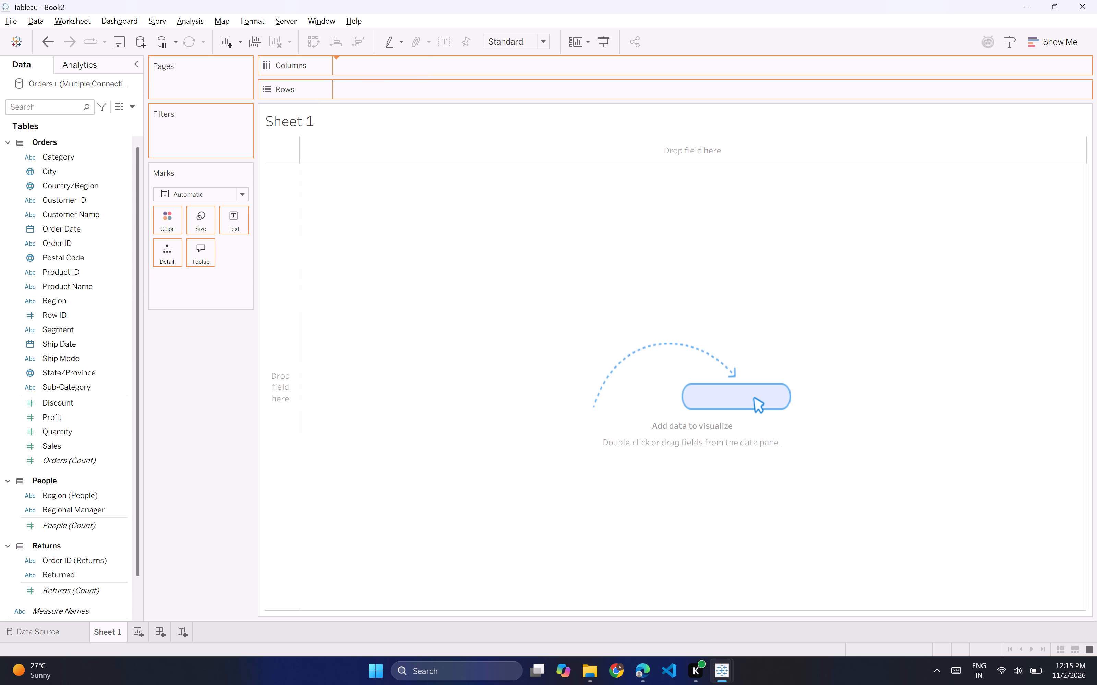
pyautogui.moveTo(69, 408); pyautogui.dragTo(106, 393)
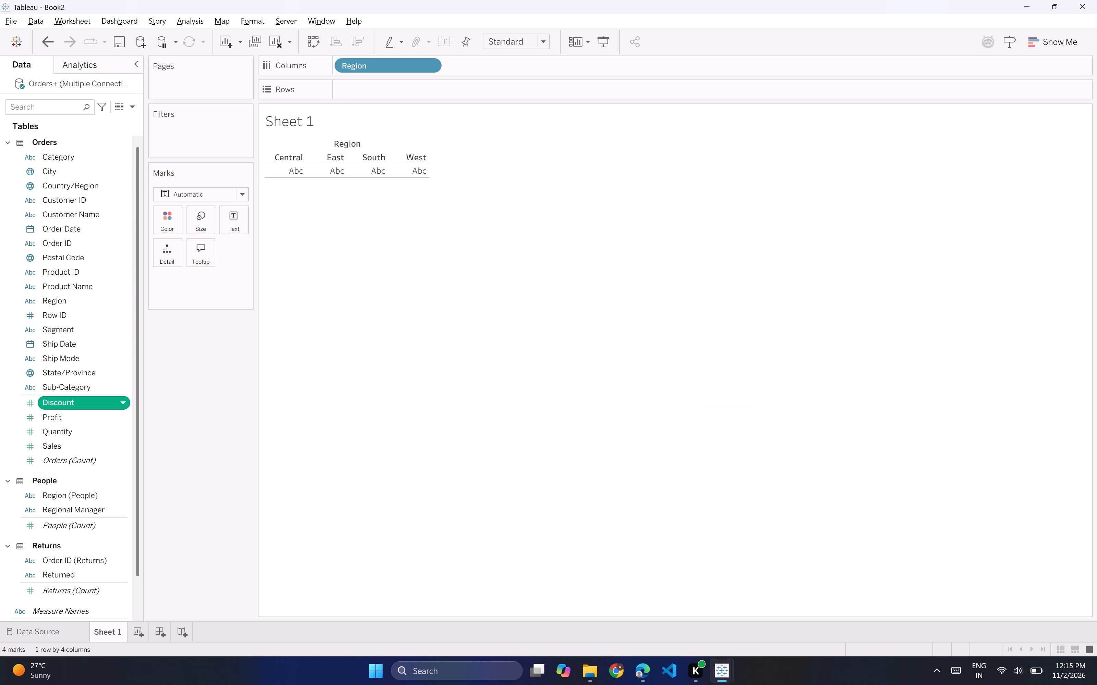
pyautogui.moveTo(106, 393); pyautogui.dragTo(358, 92)
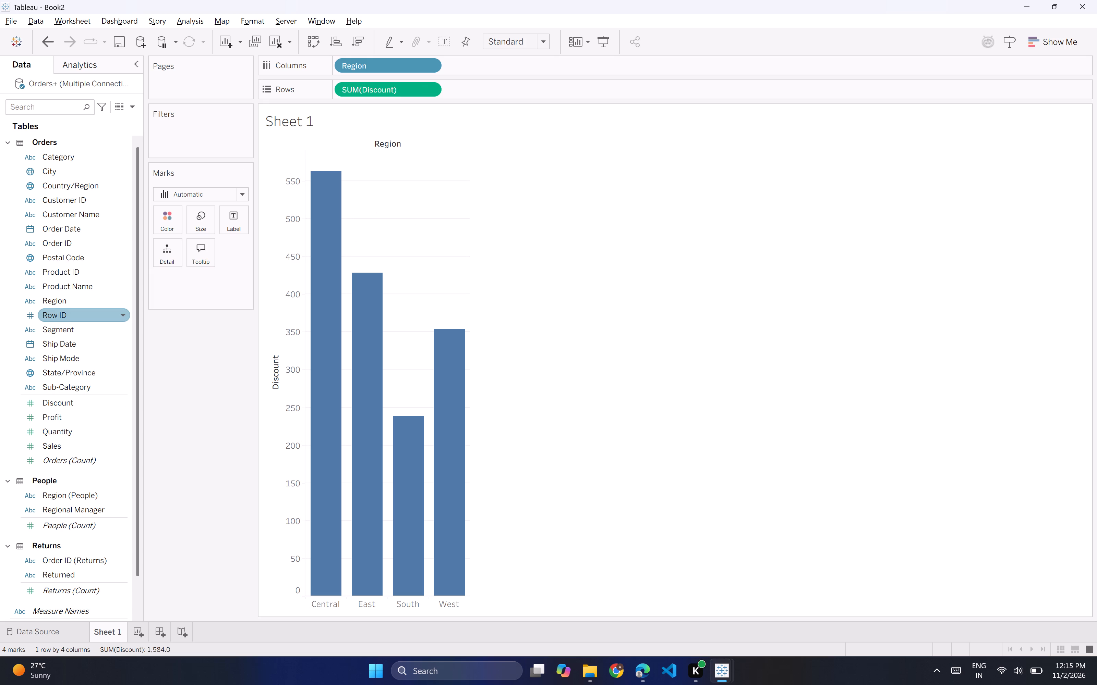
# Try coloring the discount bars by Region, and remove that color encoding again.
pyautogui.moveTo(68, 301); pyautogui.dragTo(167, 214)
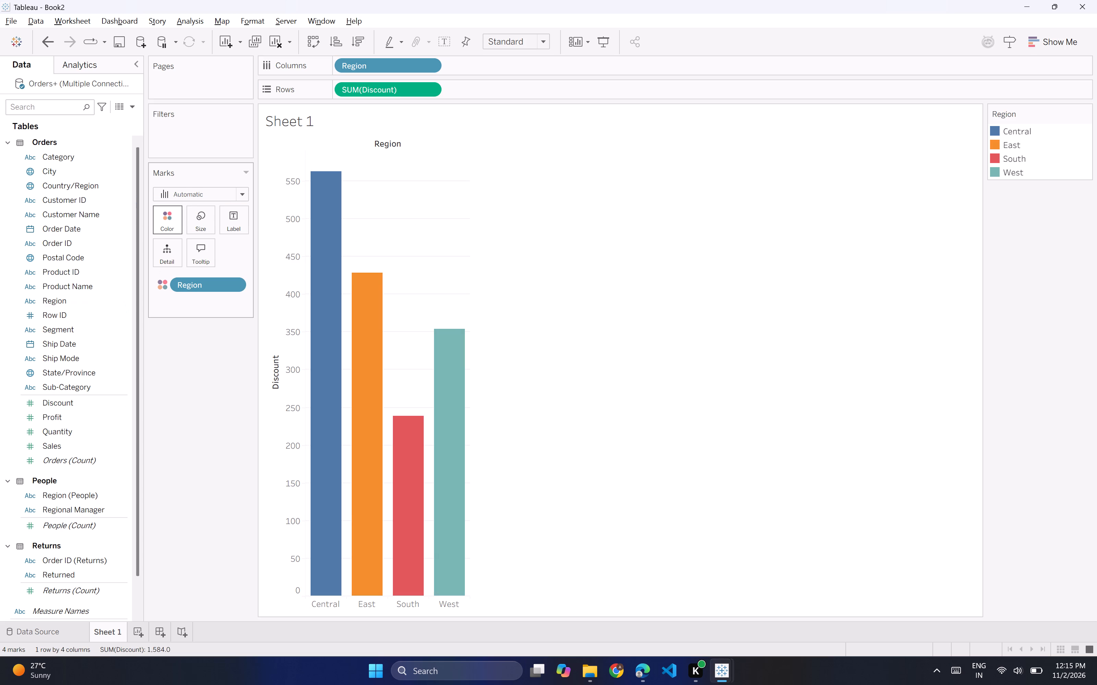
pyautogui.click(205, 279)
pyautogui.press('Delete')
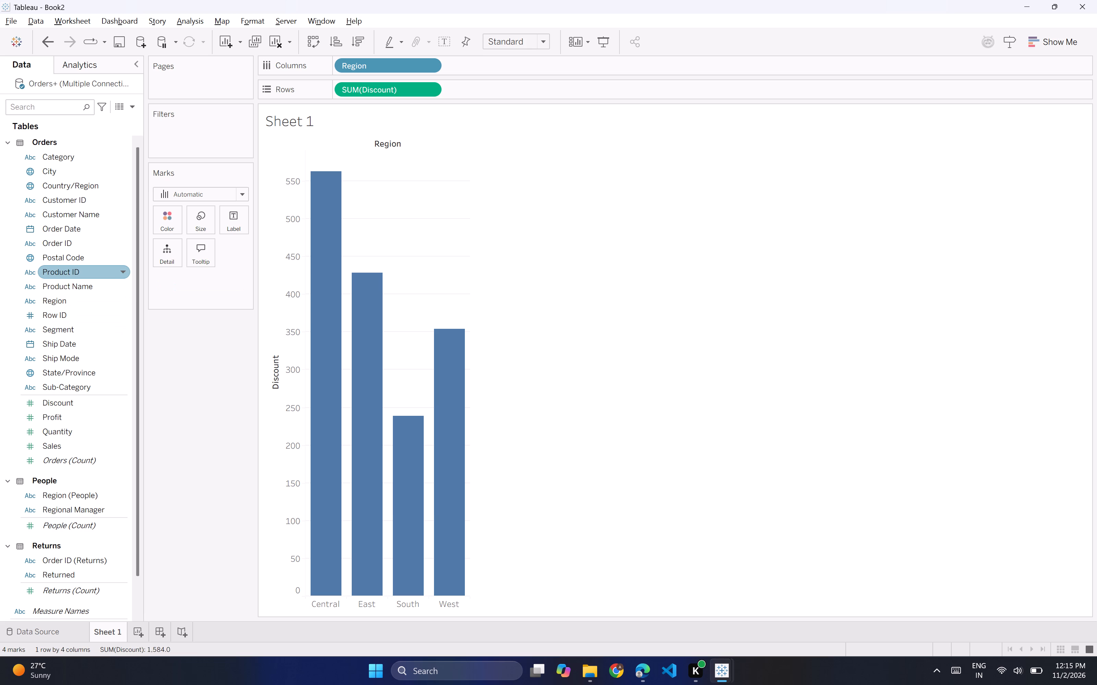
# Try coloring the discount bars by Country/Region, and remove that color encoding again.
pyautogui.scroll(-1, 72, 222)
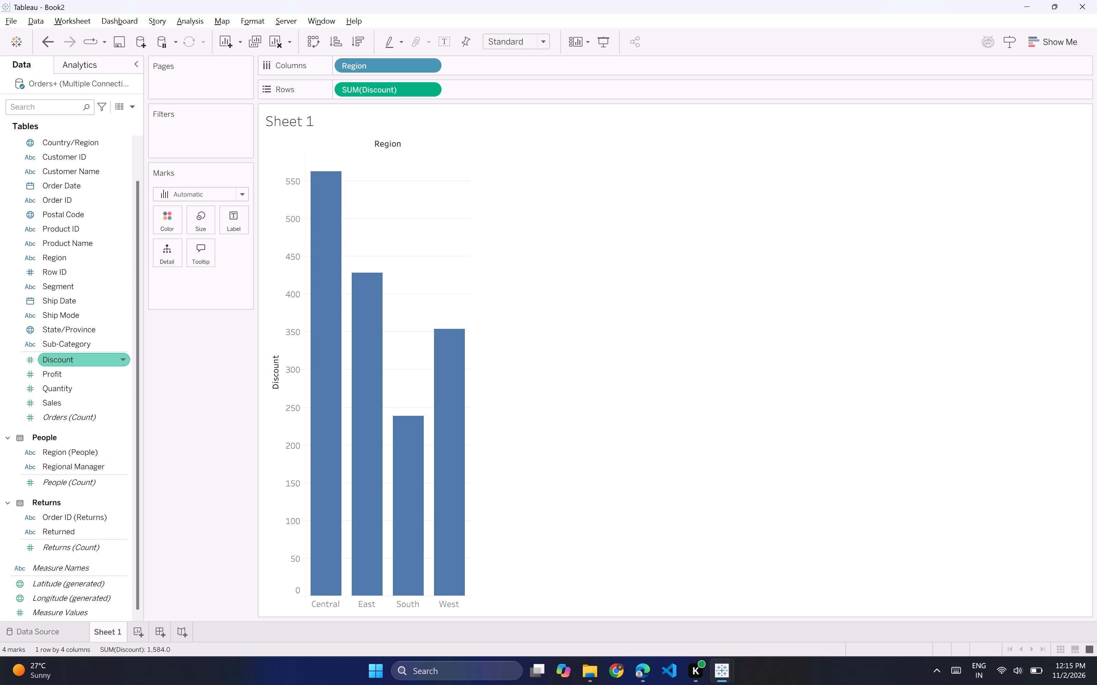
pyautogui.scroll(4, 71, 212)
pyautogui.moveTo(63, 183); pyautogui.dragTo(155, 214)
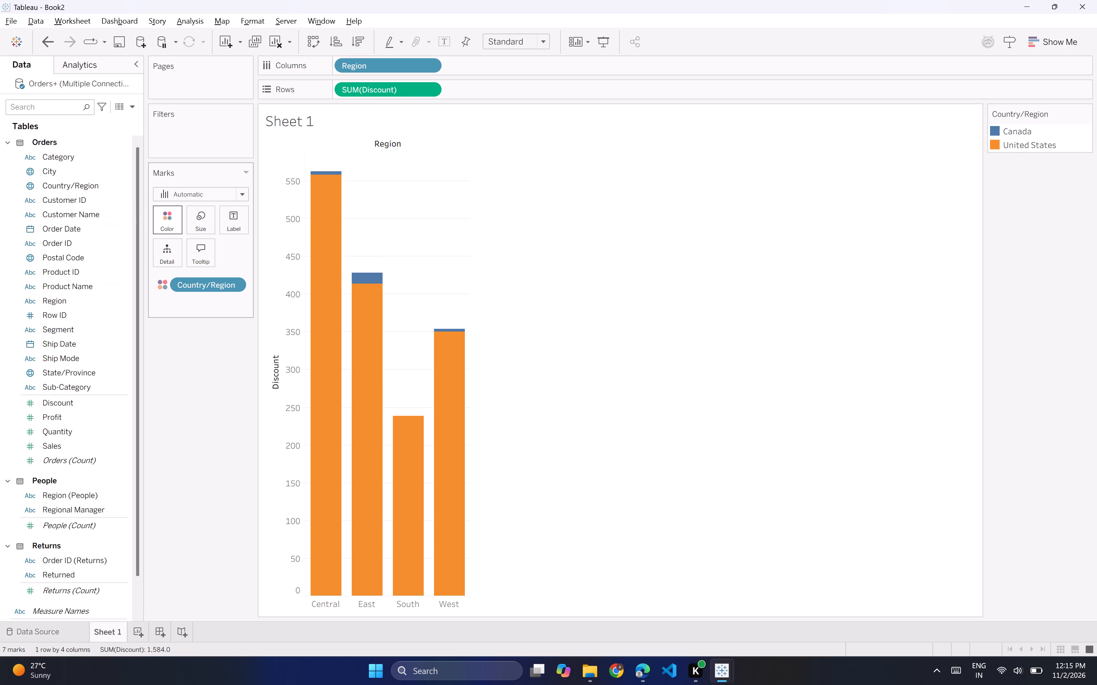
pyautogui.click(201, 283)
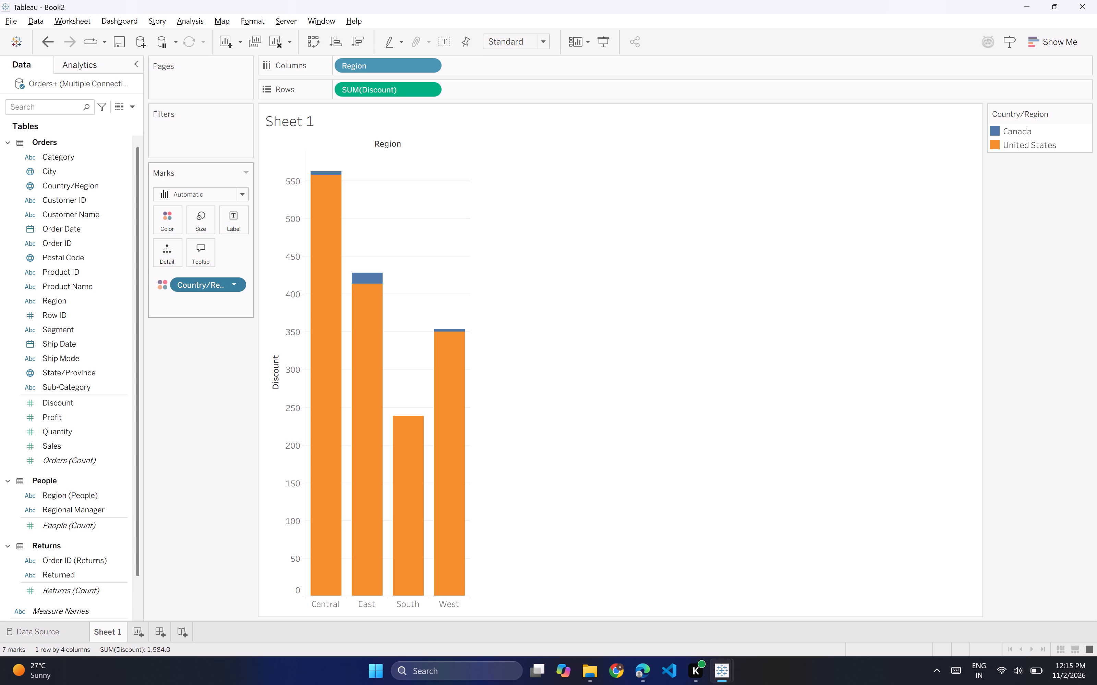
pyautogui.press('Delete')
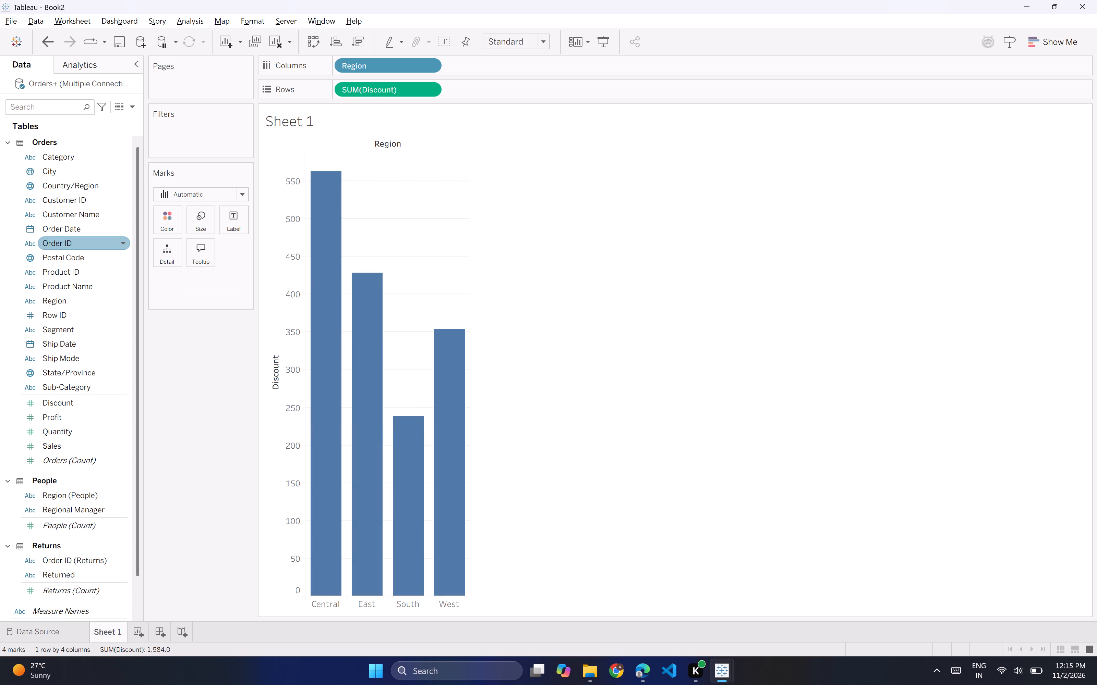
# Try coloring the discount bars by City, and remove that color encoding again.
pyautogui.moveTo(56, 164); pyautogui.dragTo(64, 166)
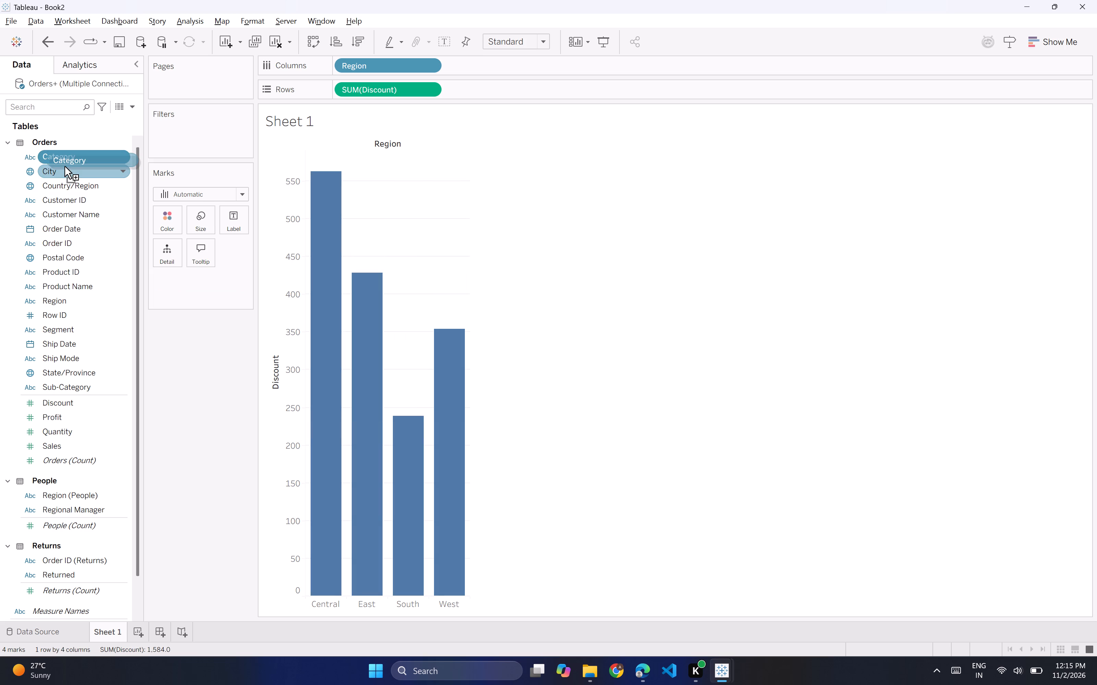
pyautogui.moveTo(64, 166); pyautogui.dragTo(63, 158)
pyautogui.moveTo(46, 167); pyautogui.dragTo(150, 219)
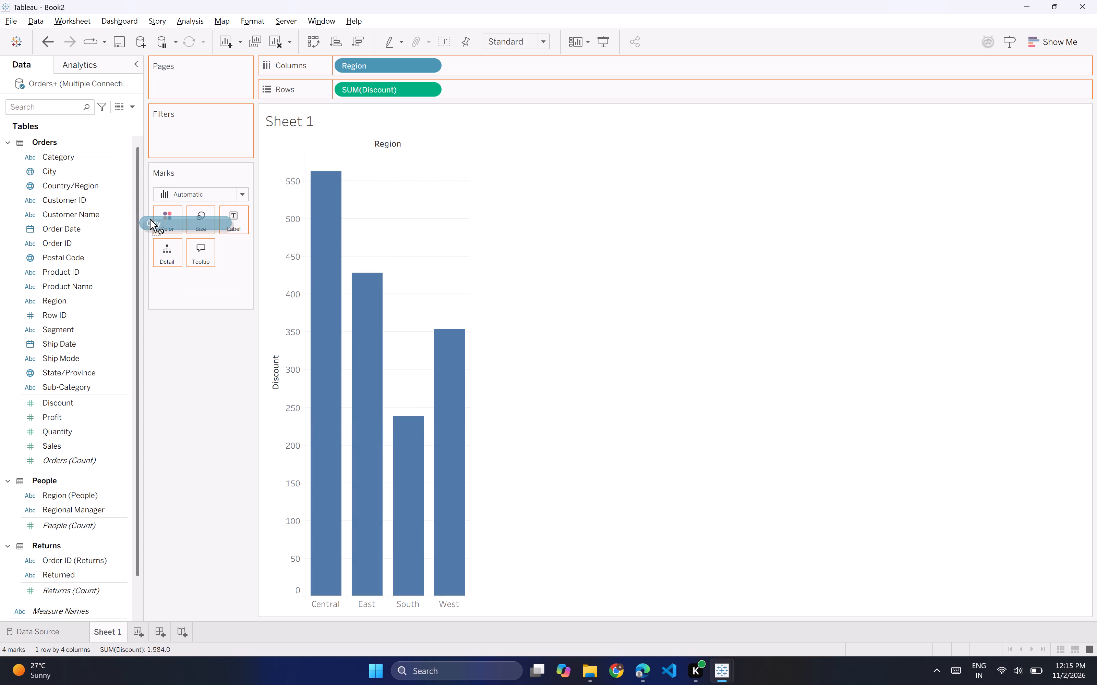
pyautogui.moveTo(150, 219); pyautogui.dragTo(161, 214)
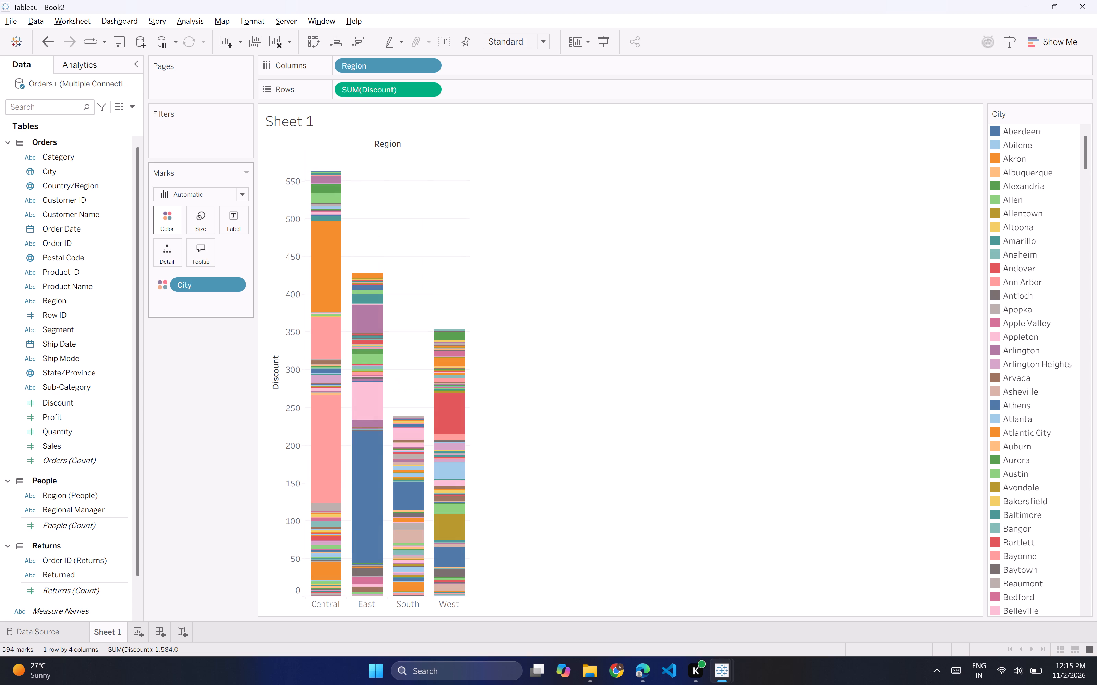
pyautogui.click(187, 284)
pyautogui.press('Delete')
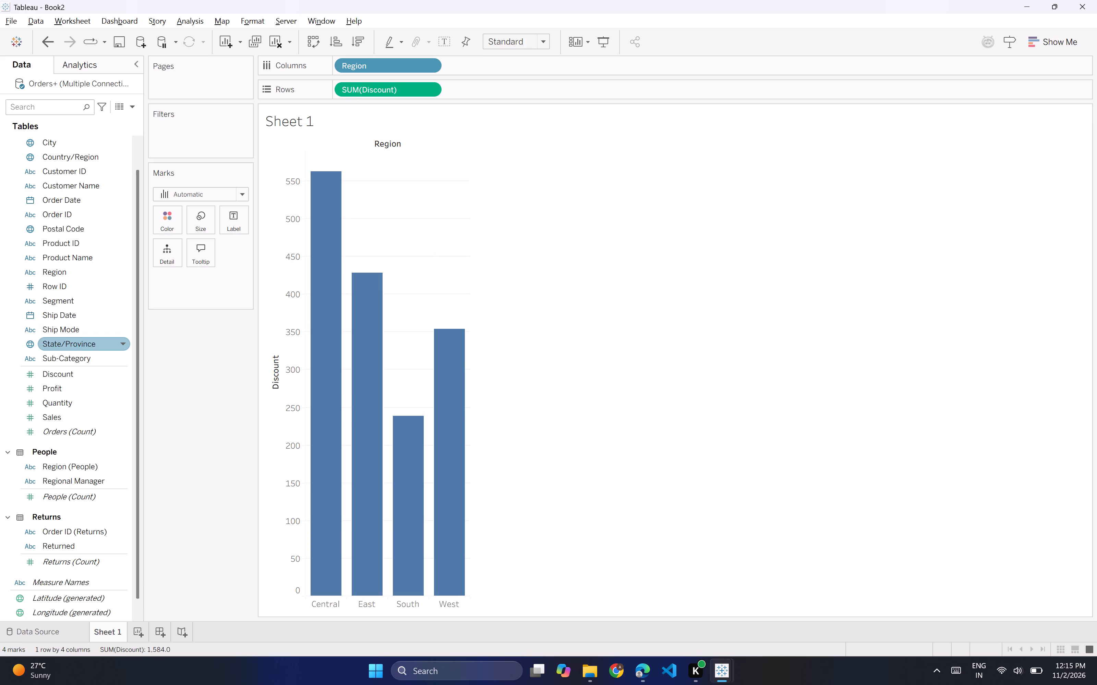
# Color the discount bars by State/Province.
pyautogui.moveTo(62, 341); pyautogui.dragTo(162, 220)
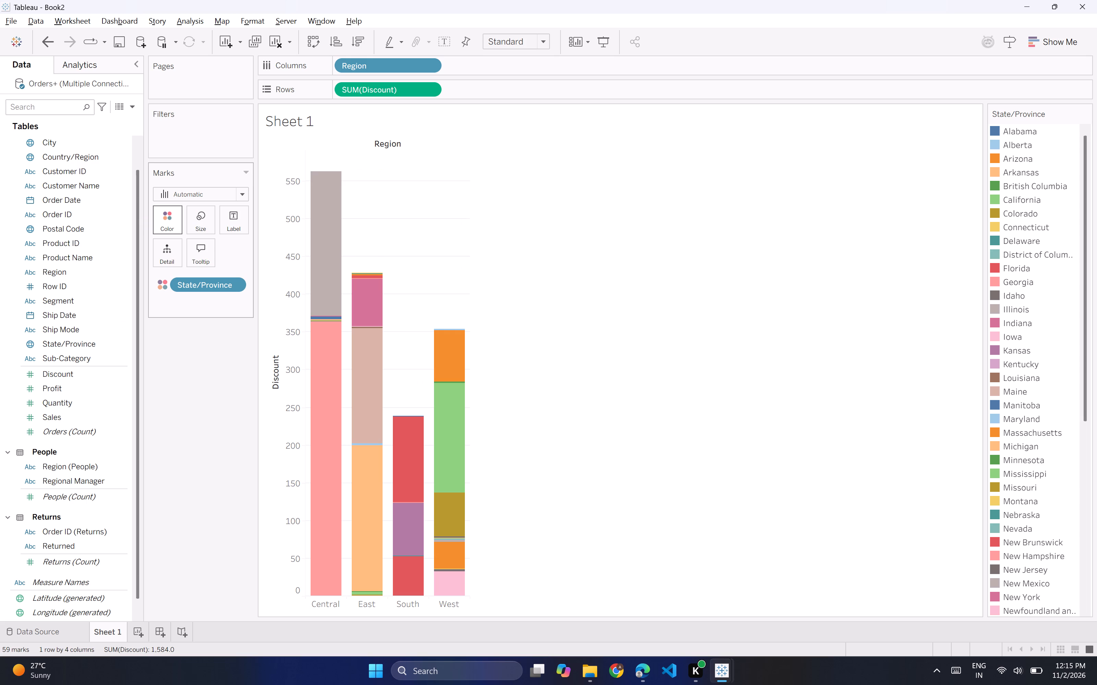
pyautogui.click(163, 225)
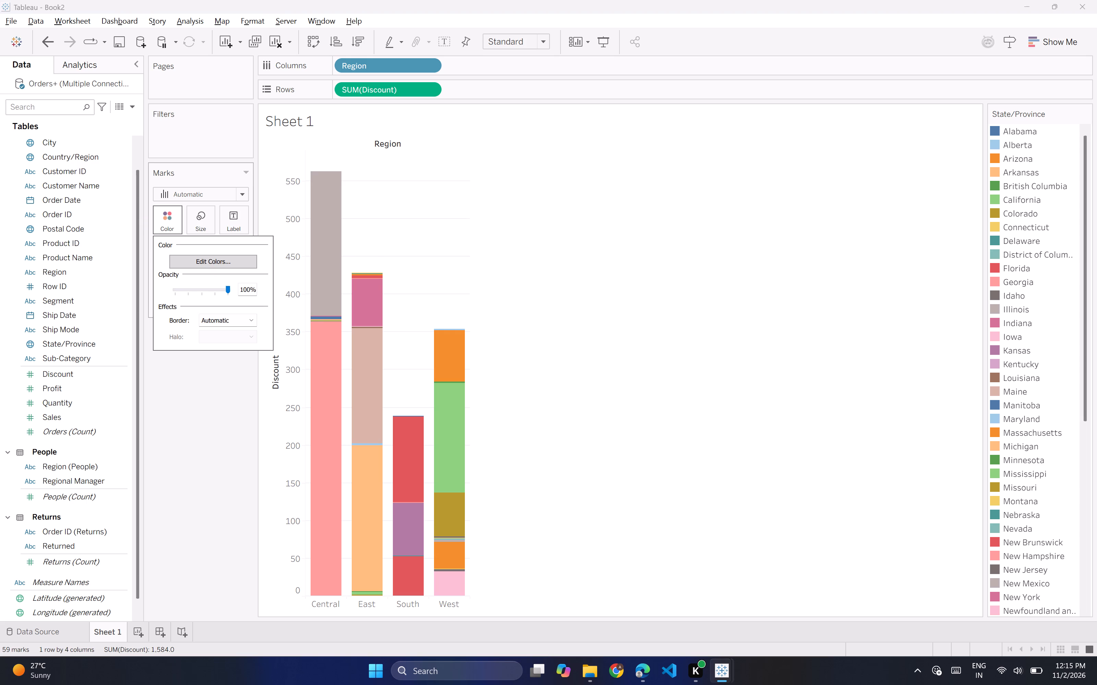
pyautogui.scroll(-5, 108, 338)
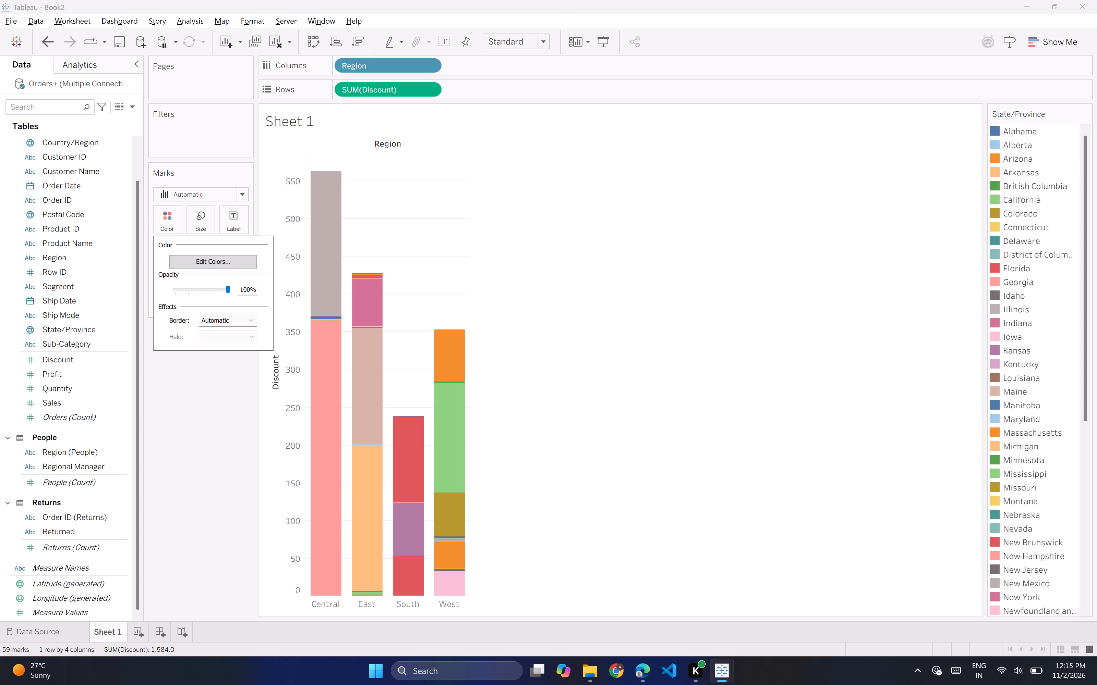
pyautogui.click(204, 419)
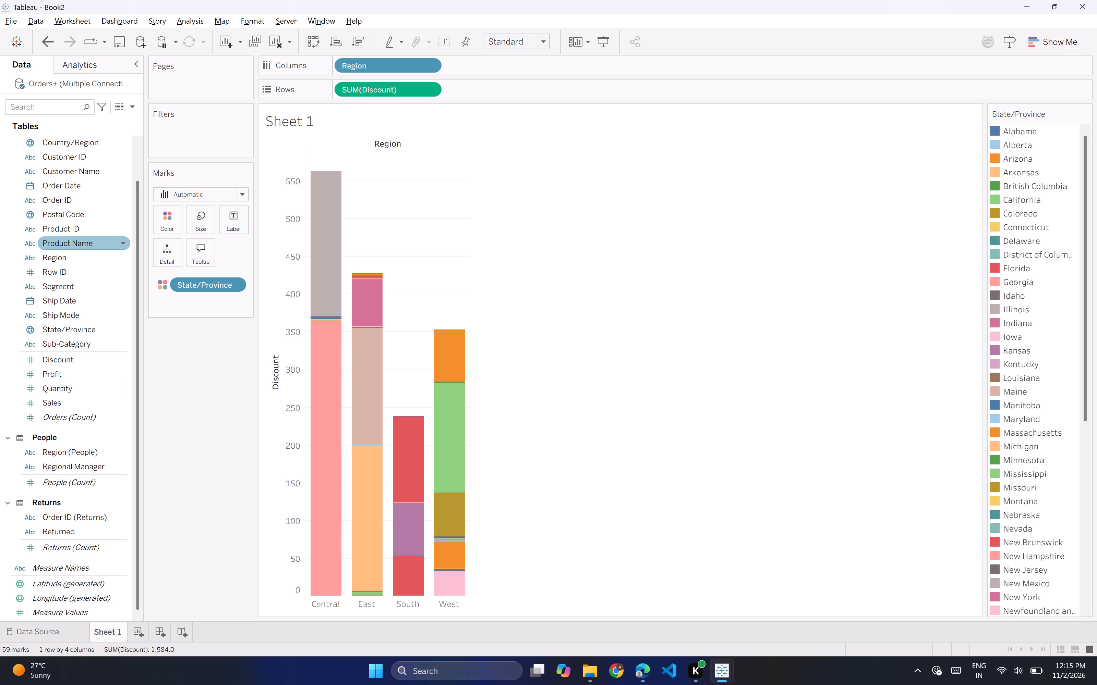
# Add a new worksheet to the workbook.
pyautogui.click(138, 629)
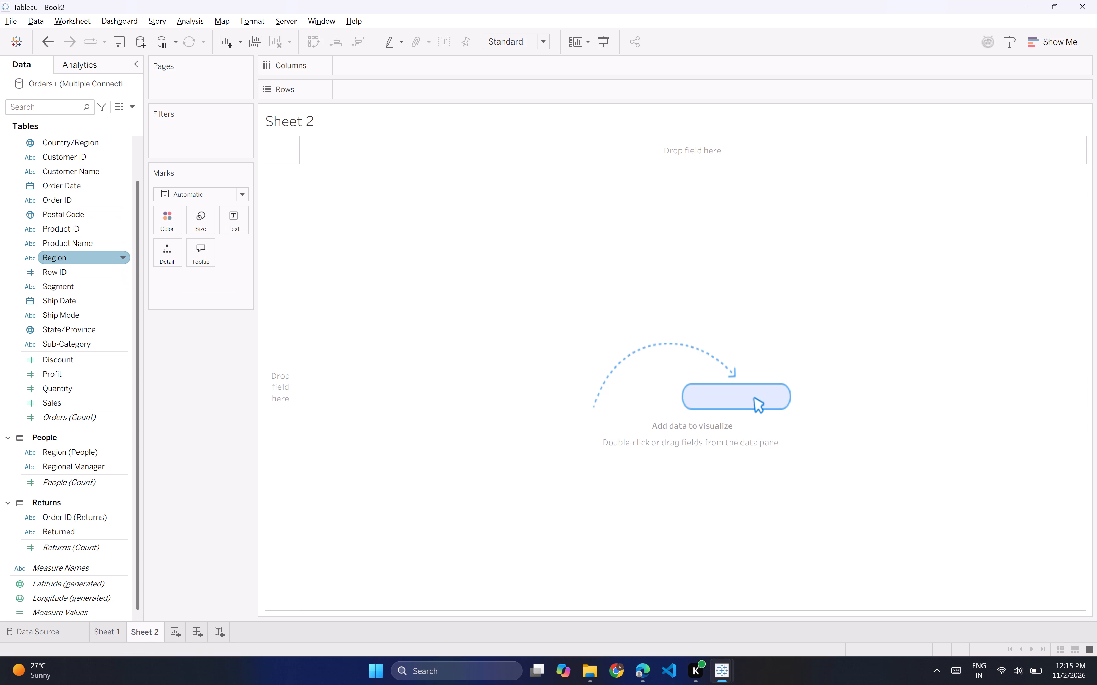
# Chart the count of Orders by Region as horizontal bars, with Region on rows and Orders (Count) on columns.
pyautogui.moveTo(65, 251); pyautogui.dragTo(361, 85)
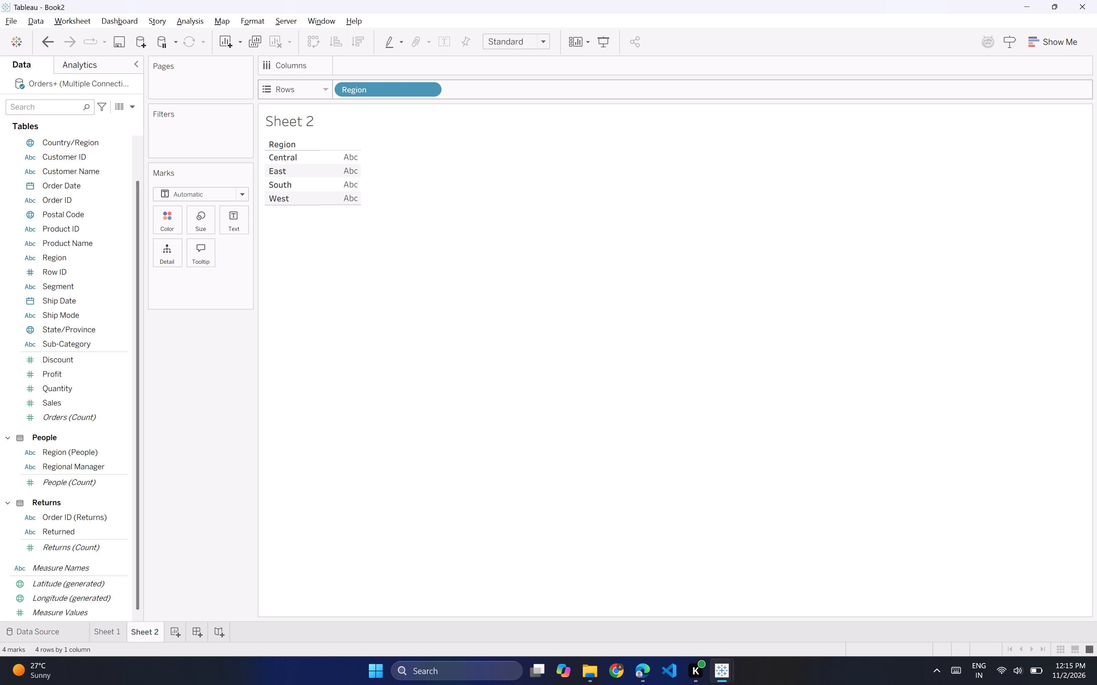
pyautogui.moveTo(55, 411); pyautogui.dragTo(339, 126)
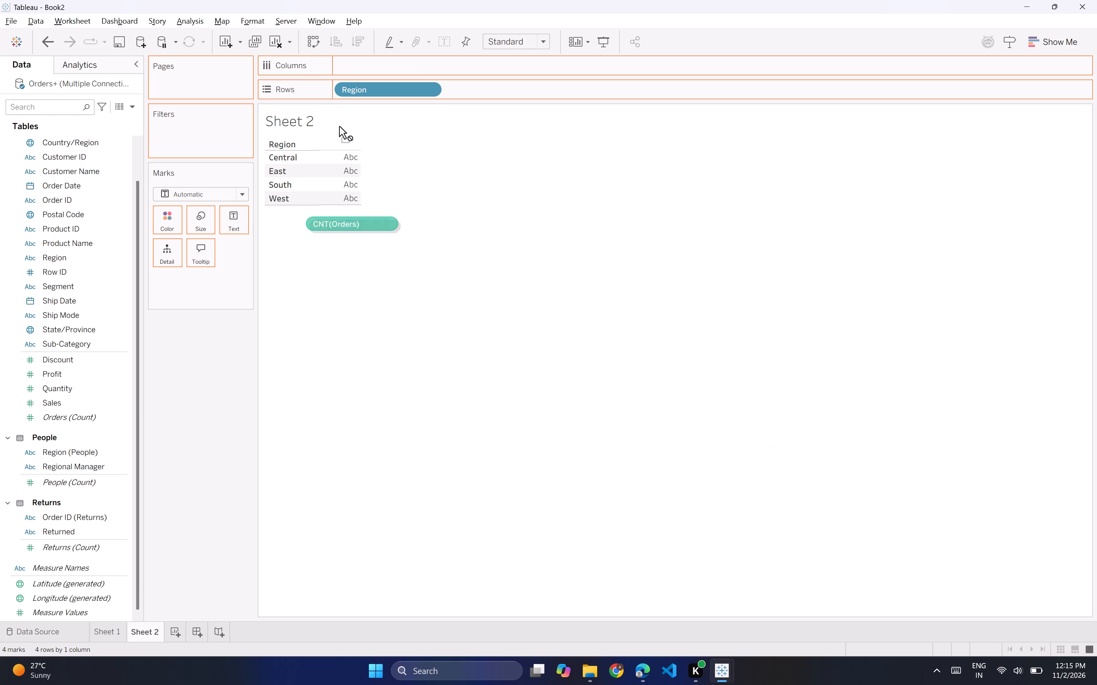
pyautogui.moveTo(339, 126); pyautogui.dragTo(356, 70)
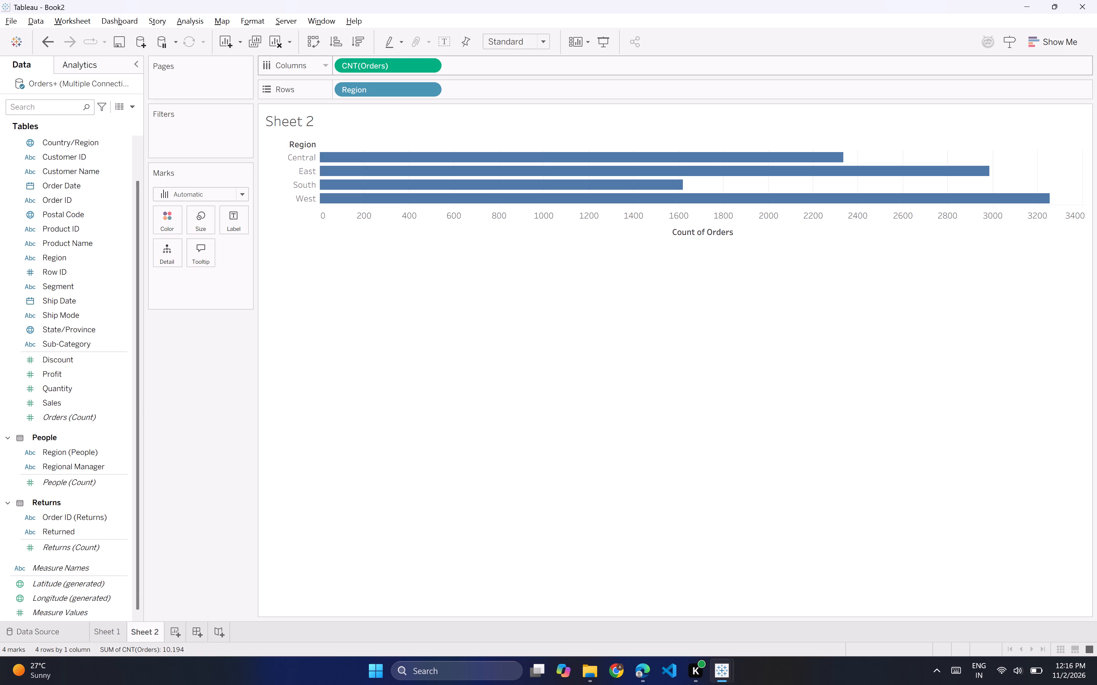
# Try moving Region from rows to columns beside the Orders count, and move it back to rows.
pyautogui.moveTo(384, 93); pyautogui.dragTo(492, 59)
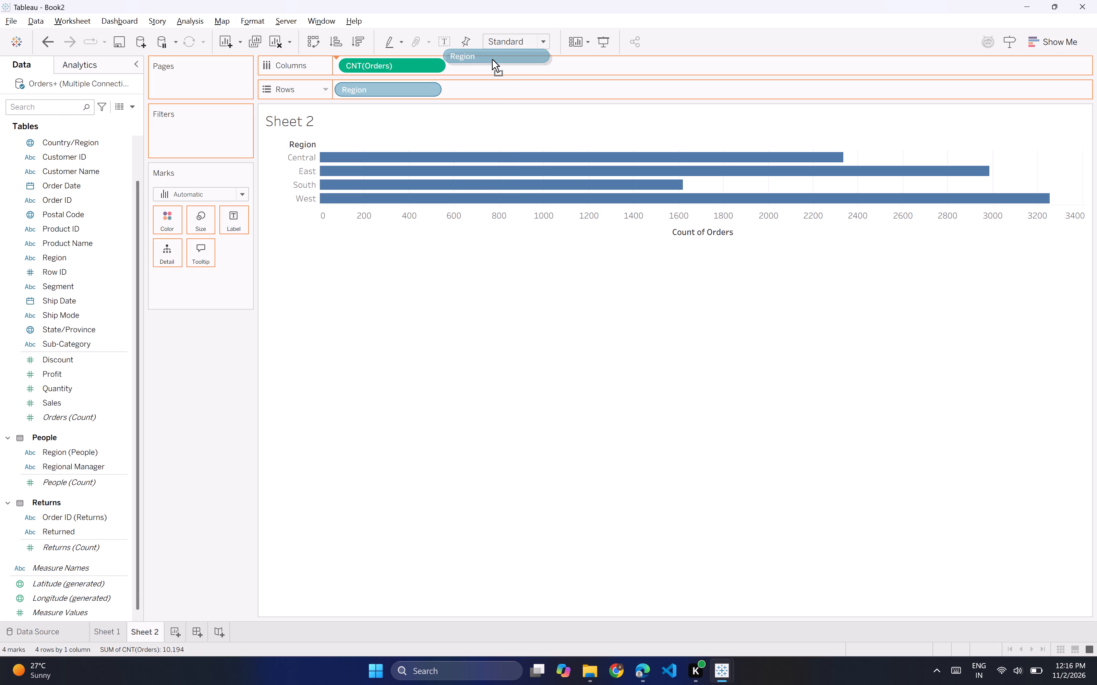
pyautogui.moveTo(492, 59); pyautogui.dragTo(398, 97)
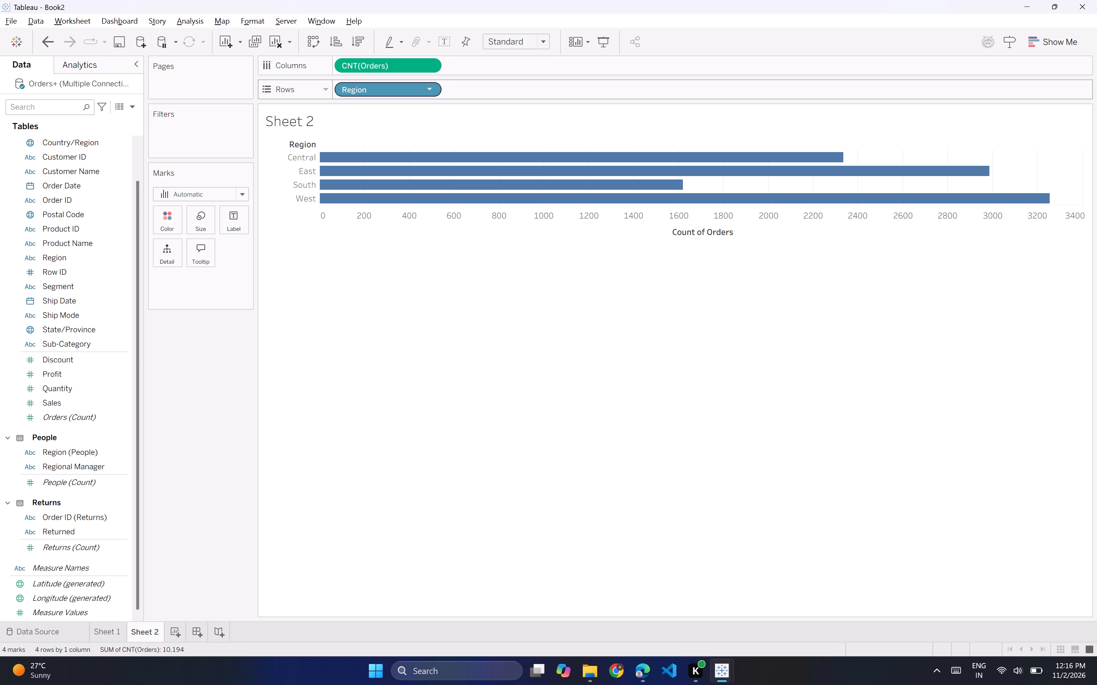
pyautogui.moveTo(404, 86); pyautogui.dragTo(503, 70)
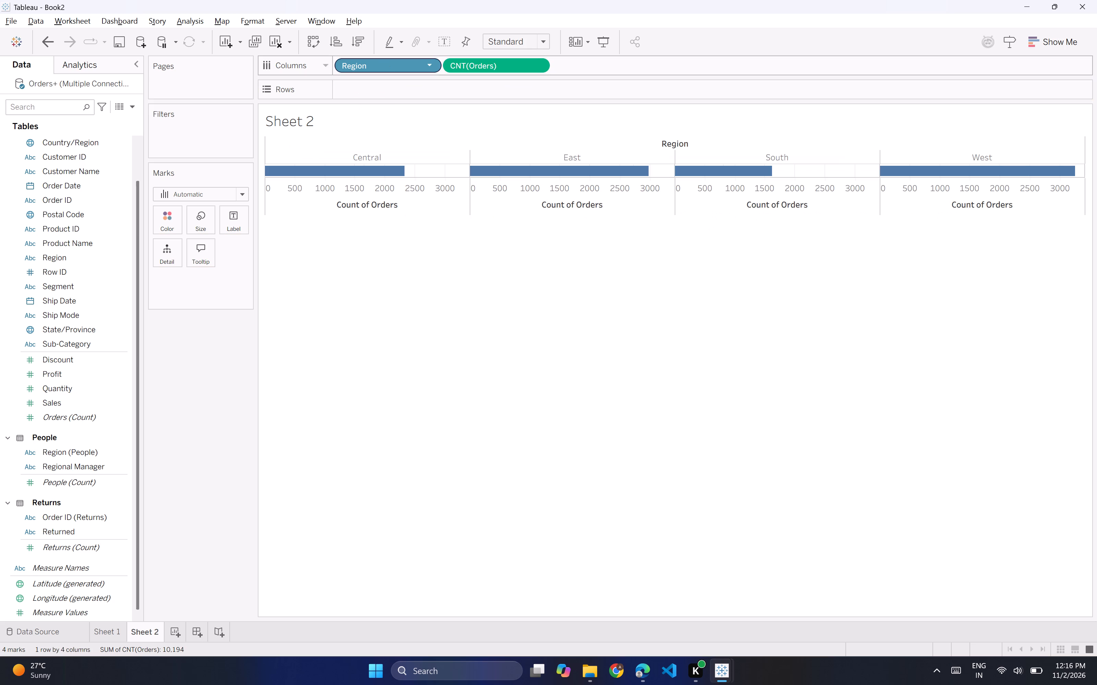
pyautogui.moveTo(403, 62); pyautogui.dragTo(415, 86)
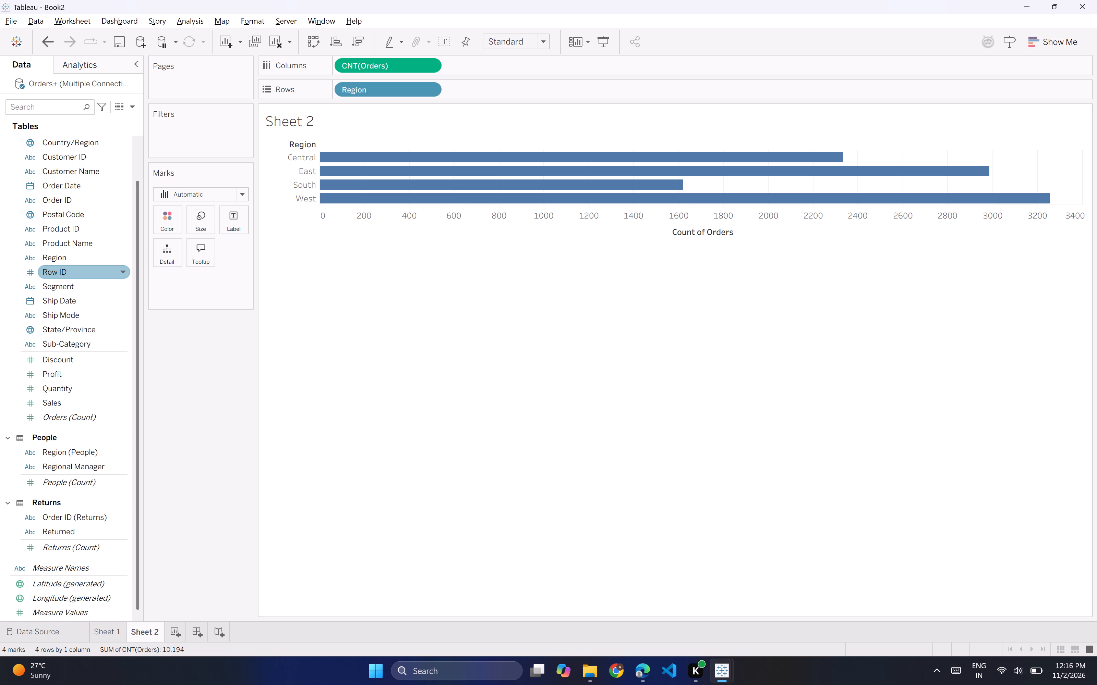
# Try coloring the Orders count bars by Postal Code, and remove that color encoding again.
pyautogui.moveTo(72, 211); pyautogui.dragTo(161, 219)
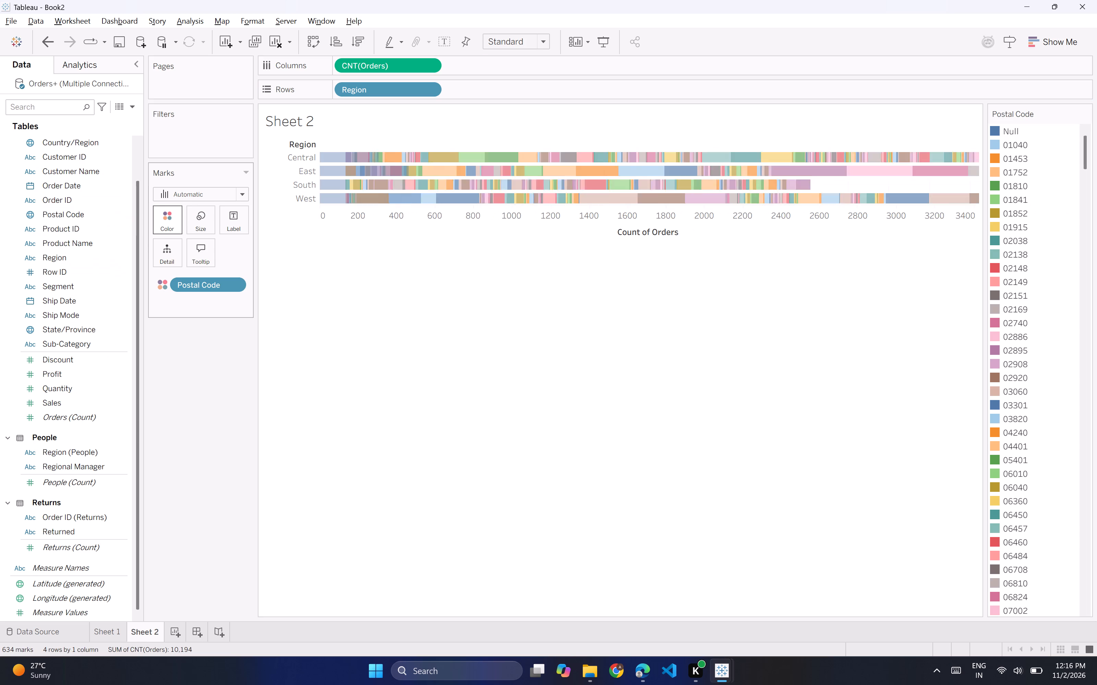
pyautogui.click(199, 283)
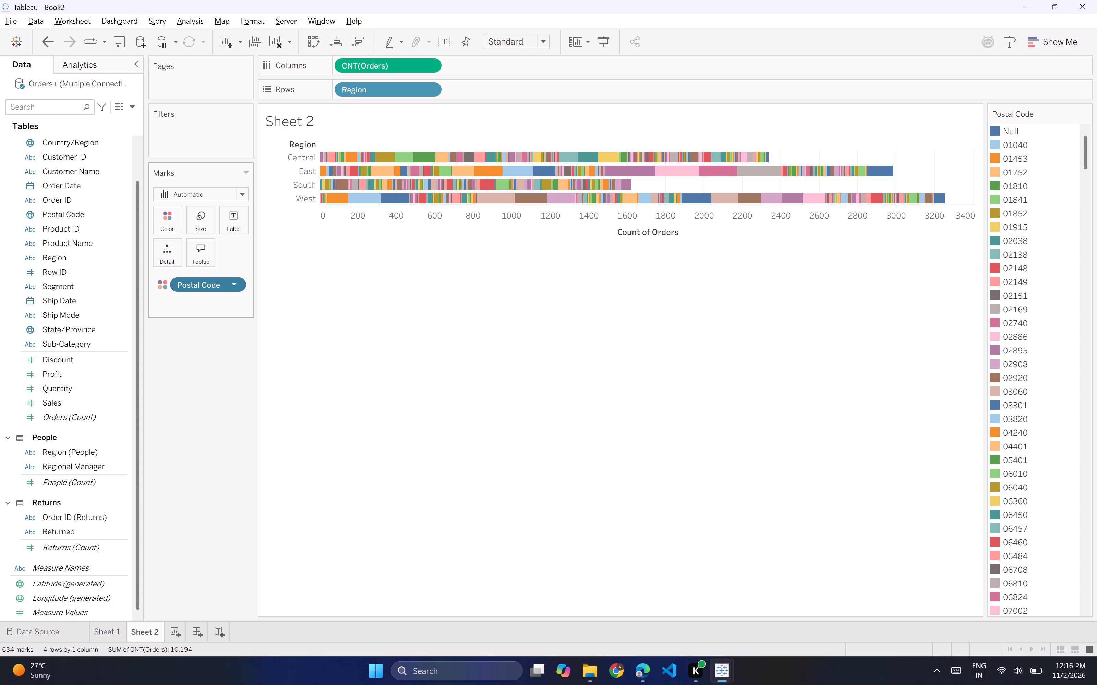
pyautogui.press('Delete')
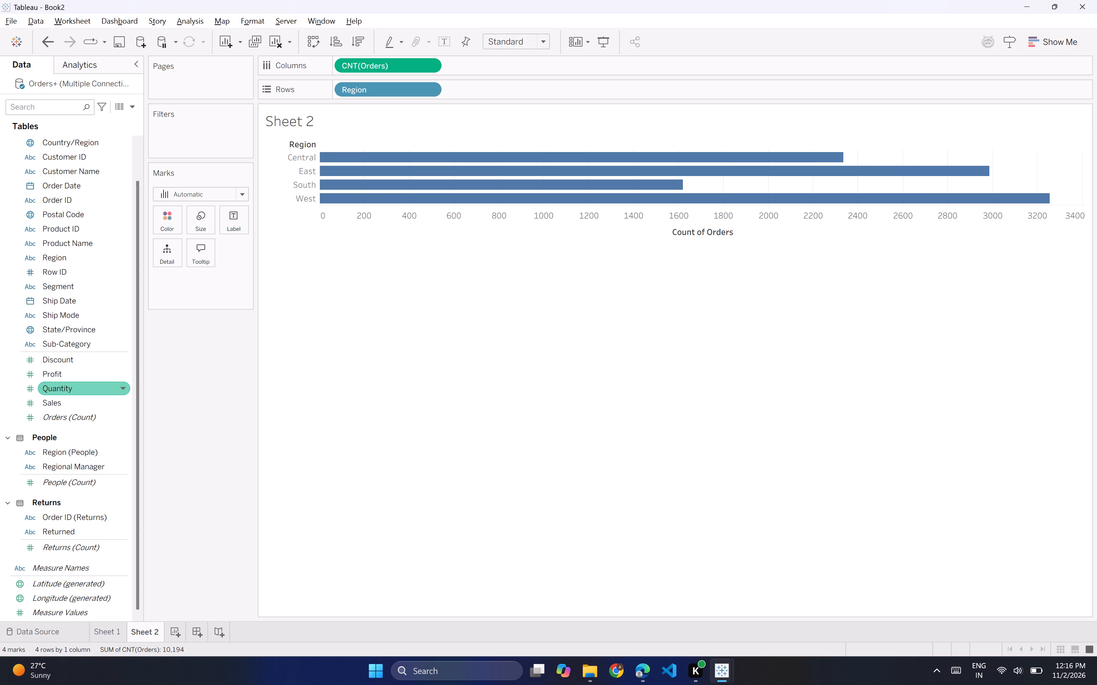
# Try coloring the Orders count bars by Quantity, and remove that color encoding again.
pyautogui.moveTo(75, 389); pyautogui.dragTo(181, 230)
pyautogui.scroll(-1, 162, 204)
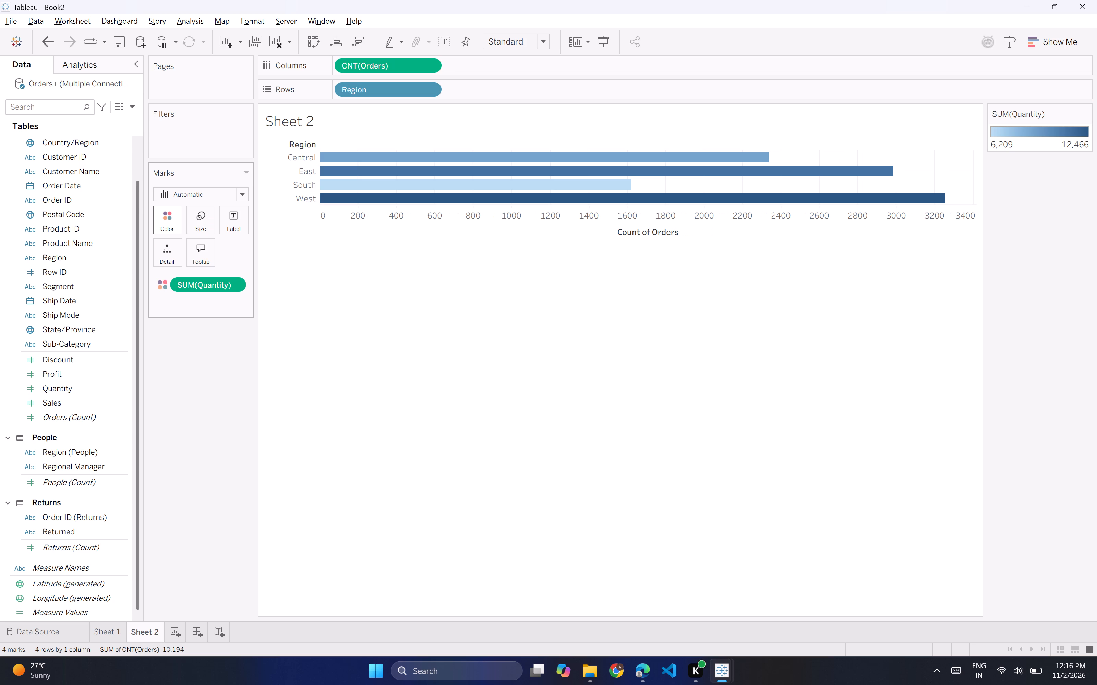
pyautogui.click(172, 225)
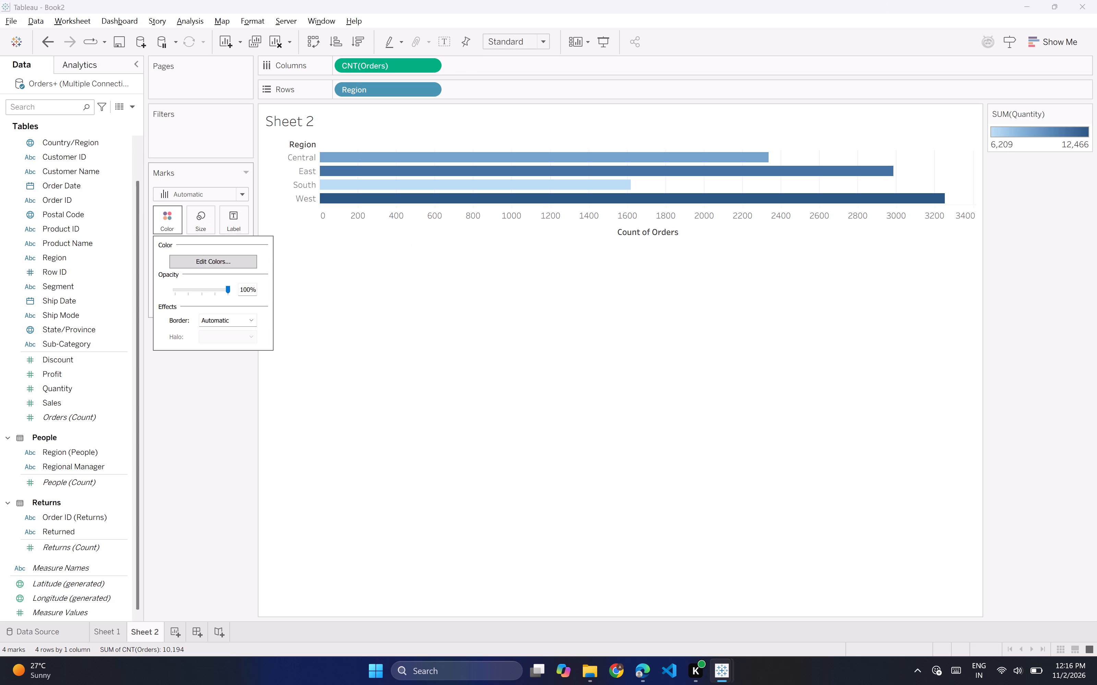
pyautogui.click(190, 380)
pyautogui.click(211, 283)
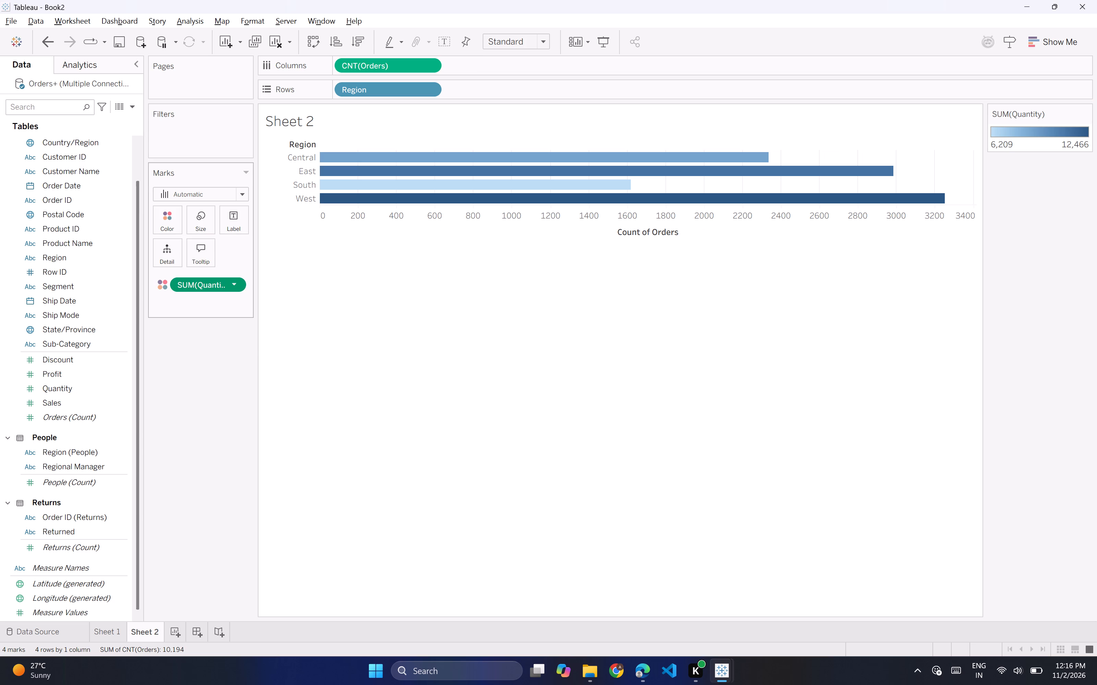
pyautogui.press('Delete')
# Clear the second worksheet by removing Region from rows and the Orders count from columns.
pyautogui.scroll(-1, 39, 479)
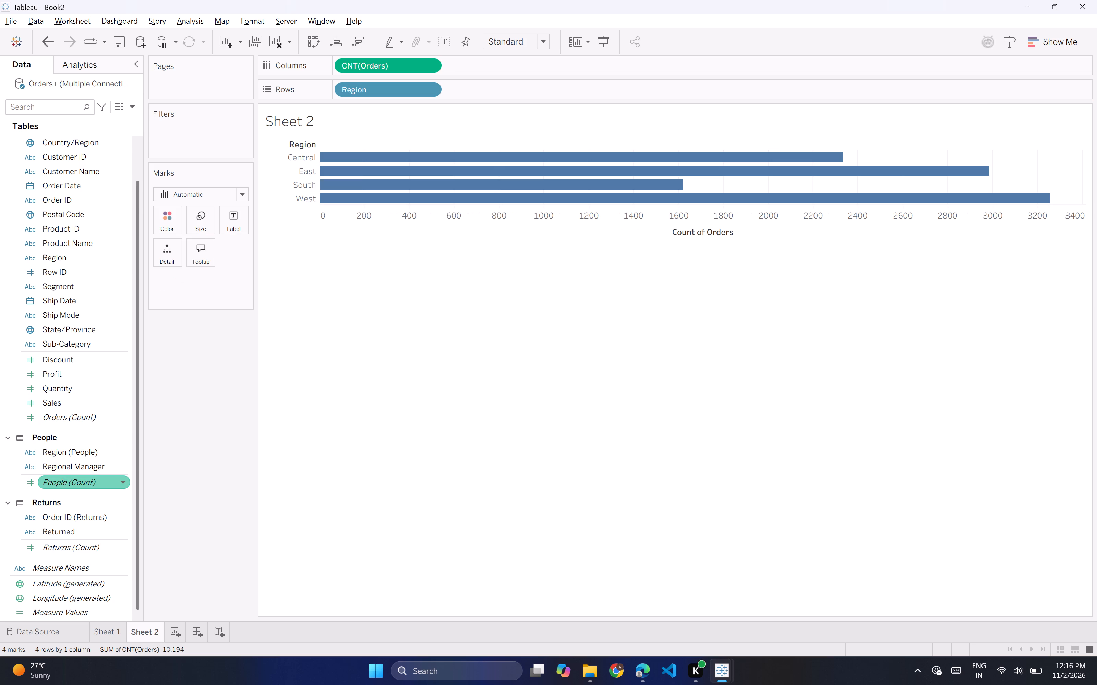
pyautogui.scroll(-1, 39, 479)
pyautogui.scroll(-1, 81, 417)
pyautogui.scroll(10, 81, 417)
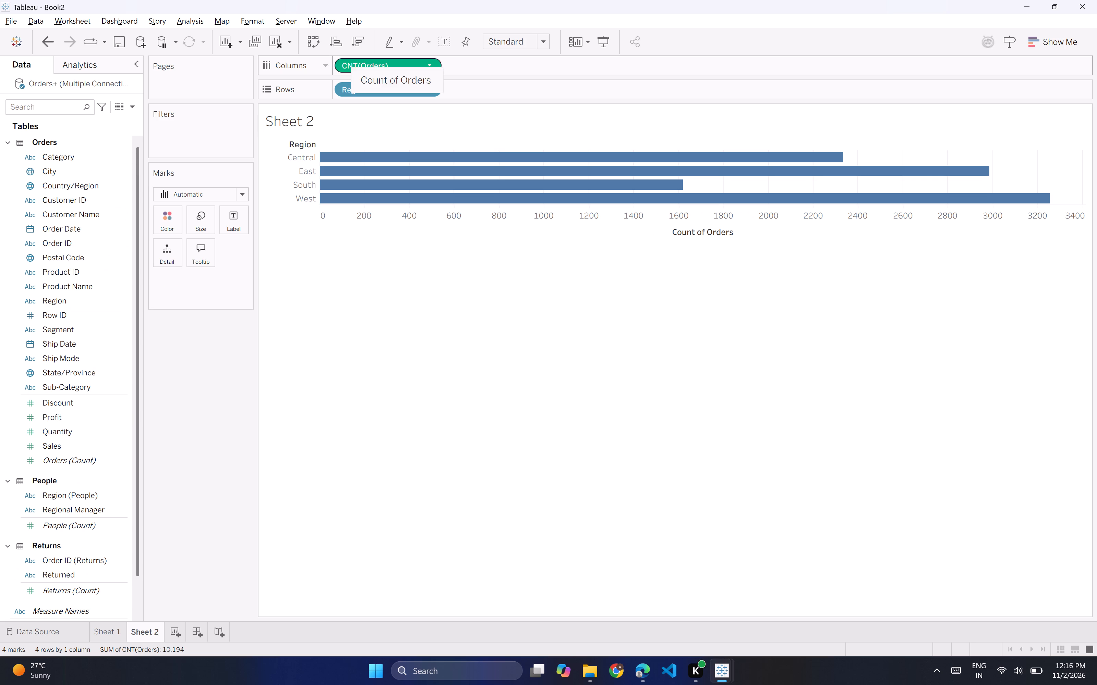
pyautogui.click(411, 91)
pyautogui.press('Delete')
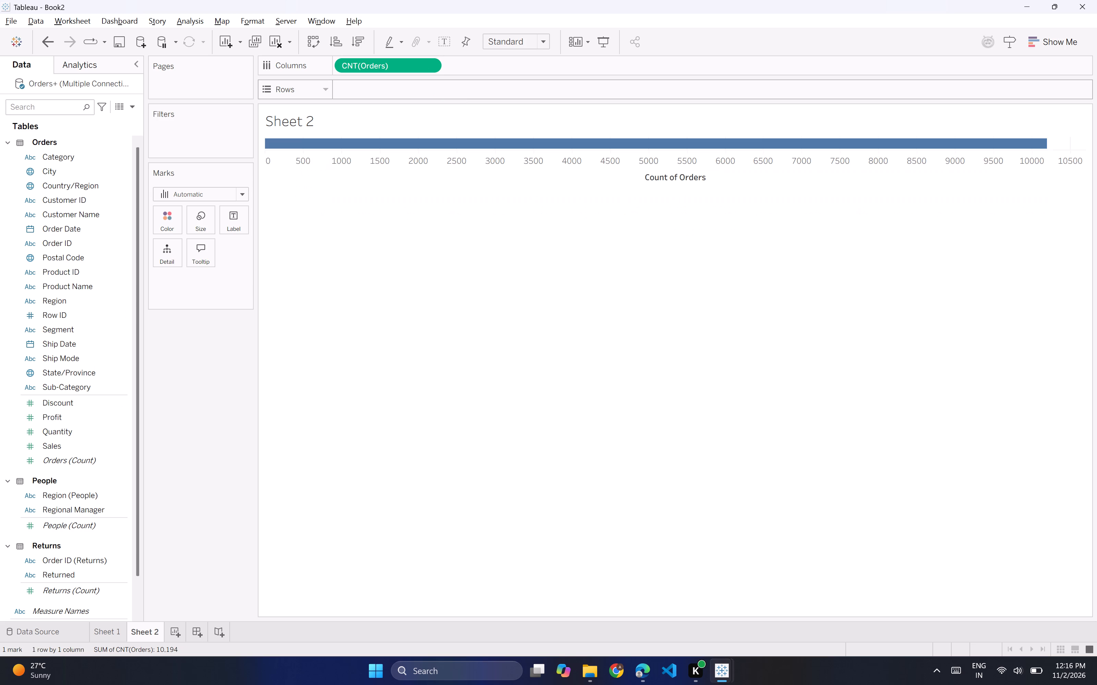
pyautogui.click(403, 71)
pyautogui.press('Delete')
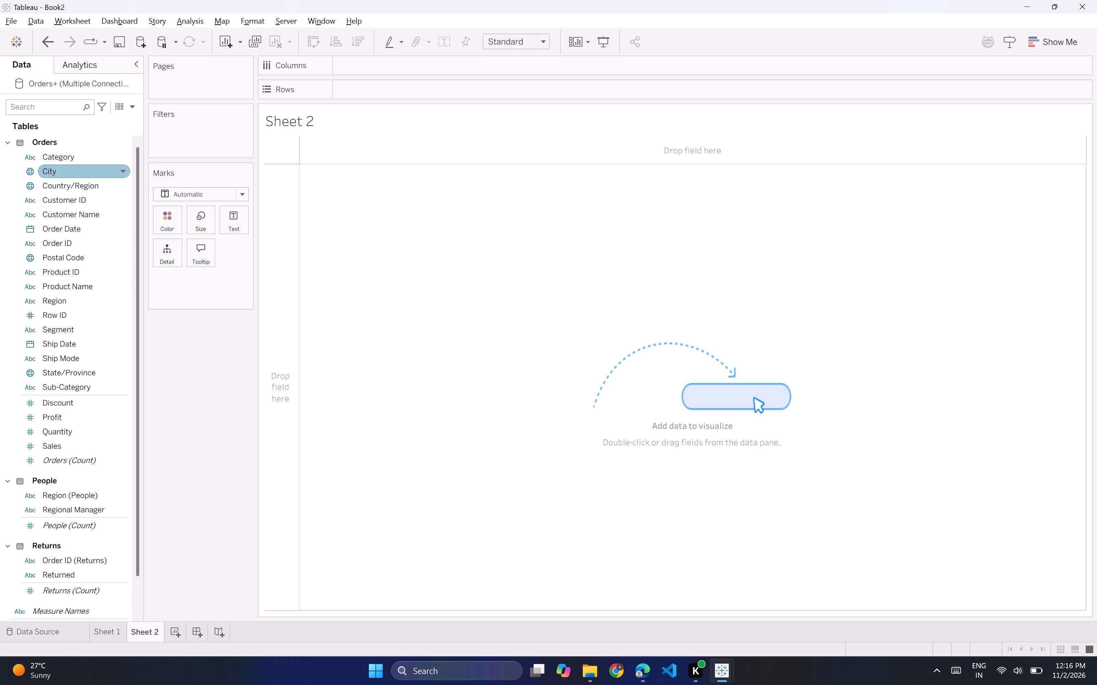
# Chart Profit by City, with City on columns and Profit on rows, and look across the cities.
pyautogui.moveTo(47, 165); pyautogui.dragTo(351, 58)
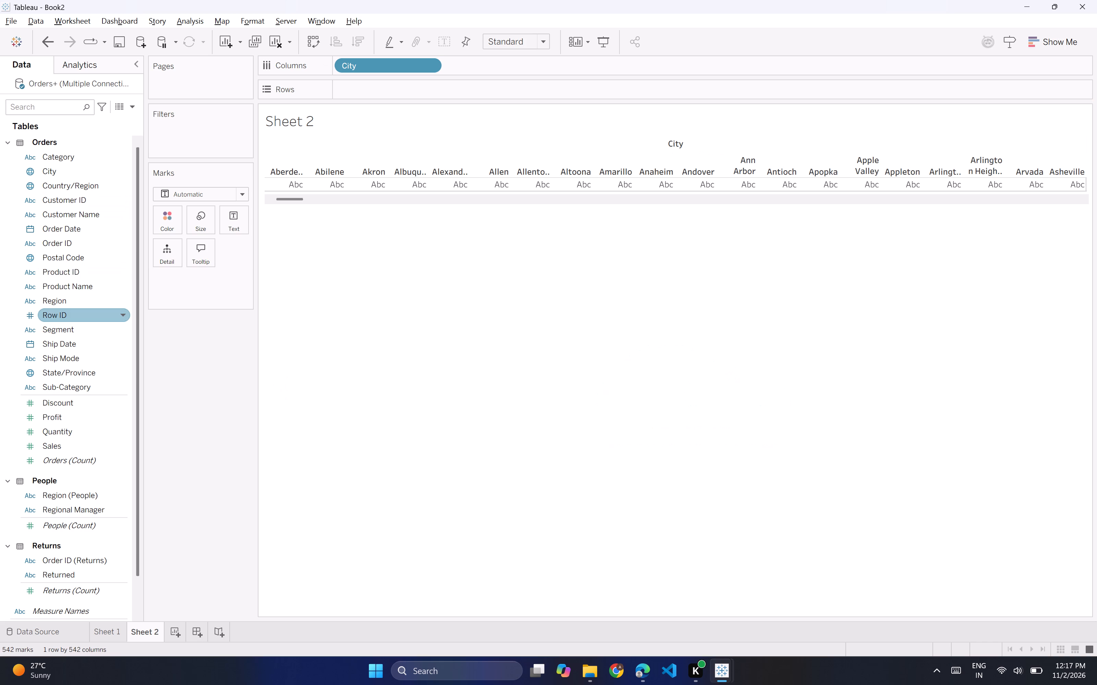
pyautogui.moveTo(64, 417); pyautogui.dragTo(372, 85)
pyautogui.hscroll(-4, 614, 345)
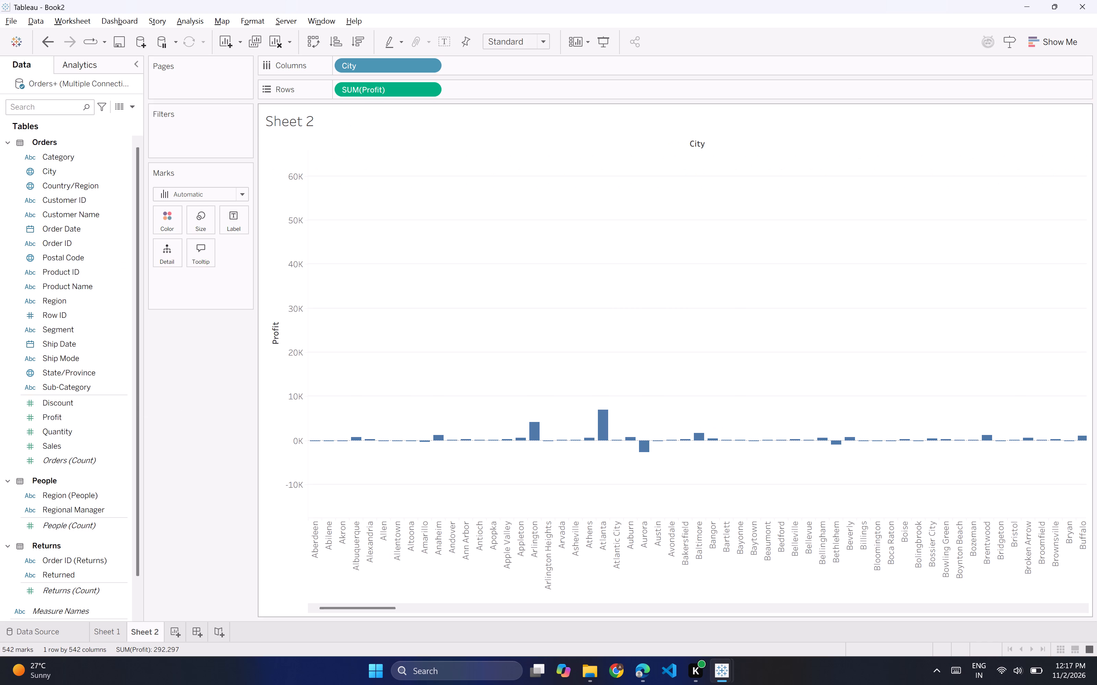
pyautogui.hscroll(-20, 614, 345)
pyautogui.hscroll(-20, 614, 345)
pyautogui.hscroll(-15, 614, 345)
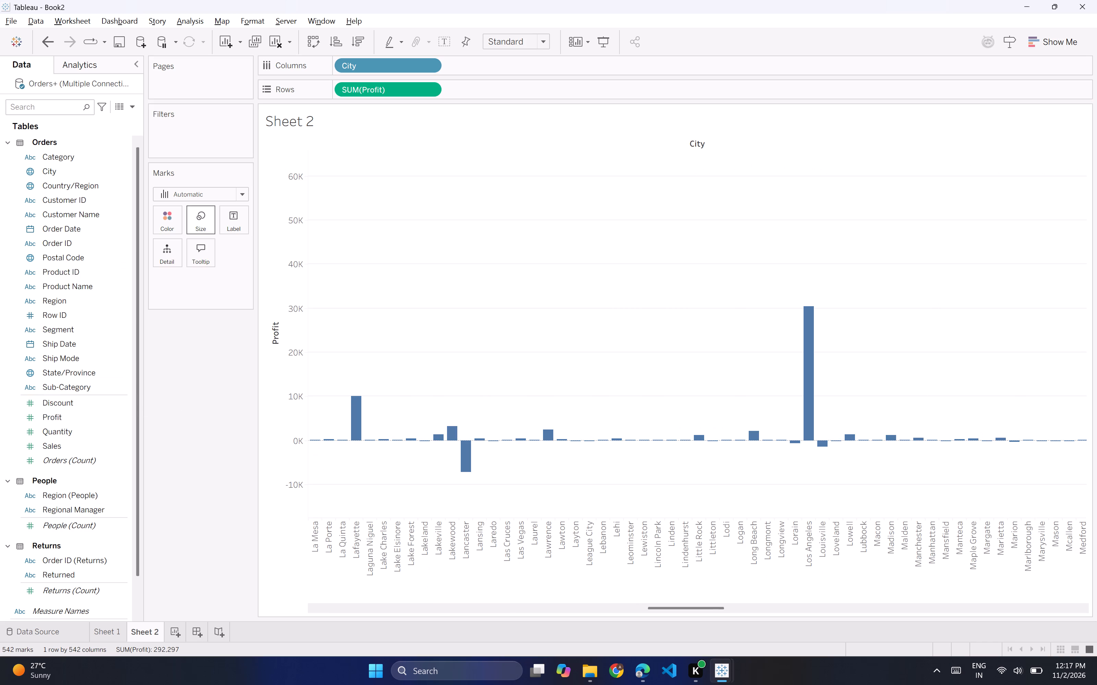
# Remove City from the columns, leaving Profit on rows.
pyautogui.click(441, 63)
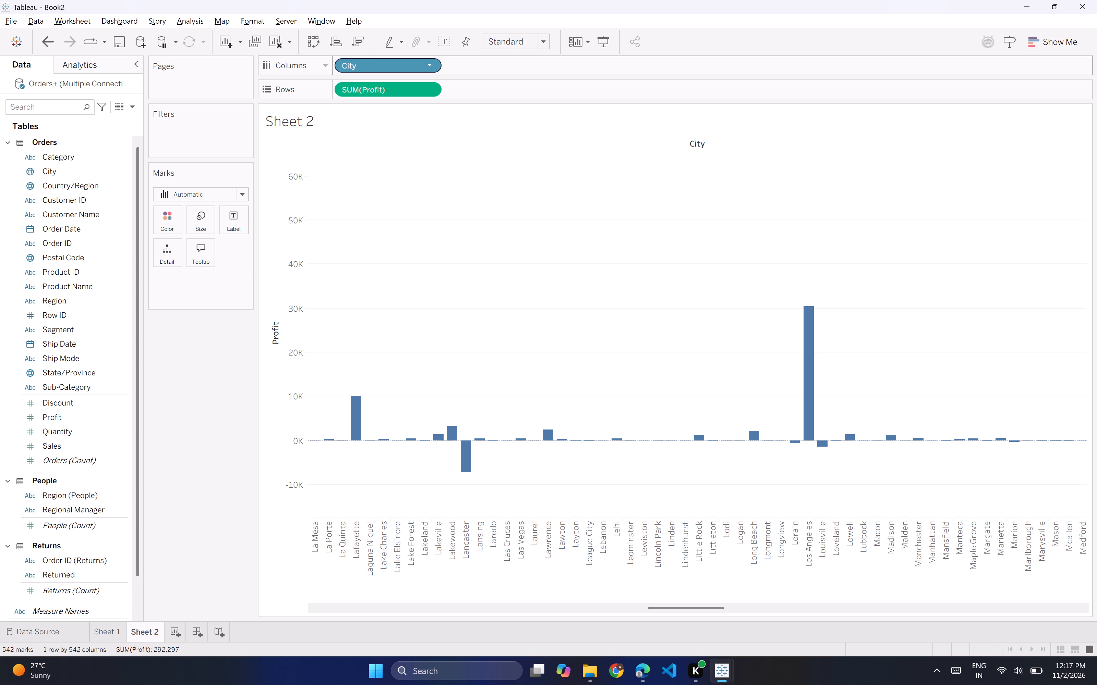
pyautogui.click(437, 61)
pyautogui.rightClick(437, 61)
pyautogui.click(406, 66)
pyautogui.press('Delete')
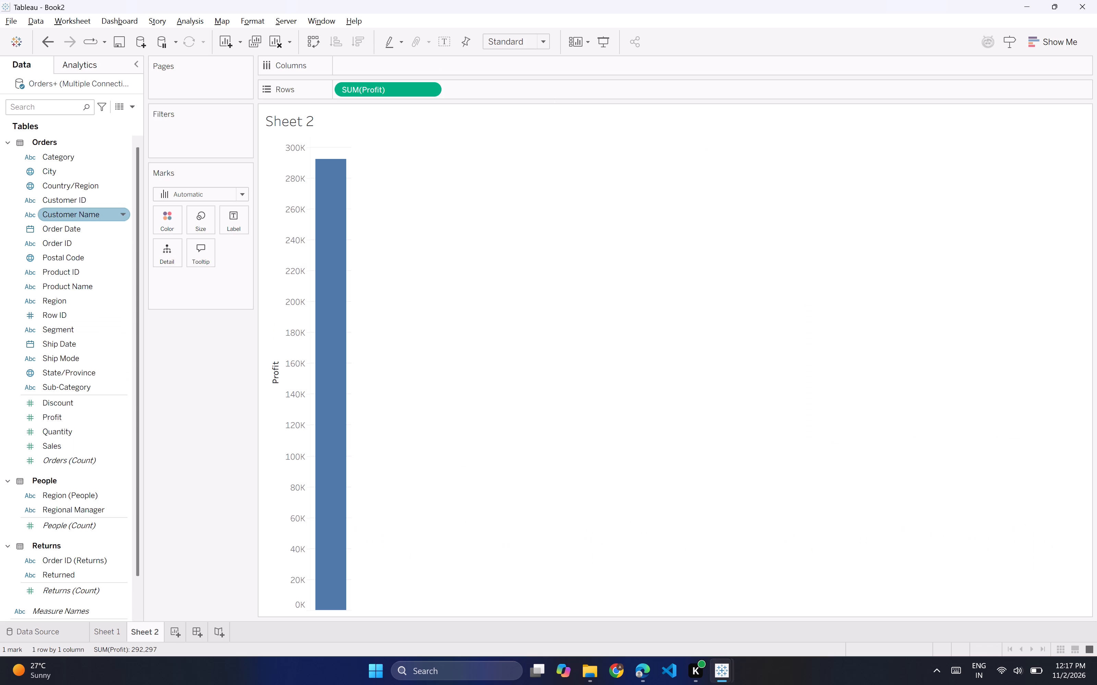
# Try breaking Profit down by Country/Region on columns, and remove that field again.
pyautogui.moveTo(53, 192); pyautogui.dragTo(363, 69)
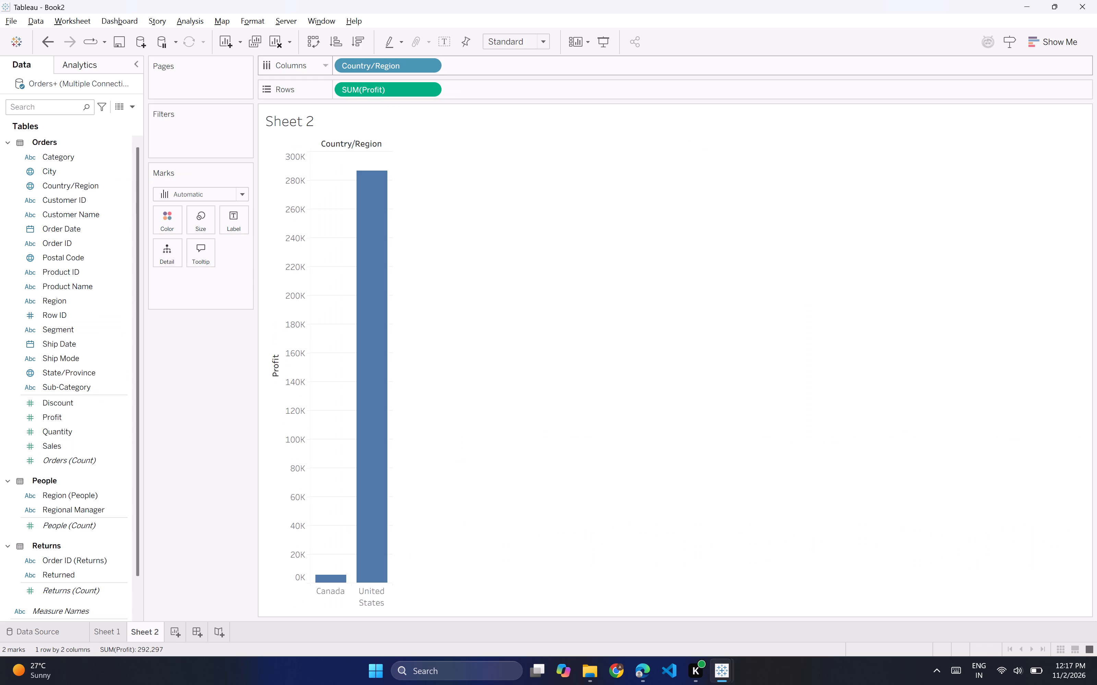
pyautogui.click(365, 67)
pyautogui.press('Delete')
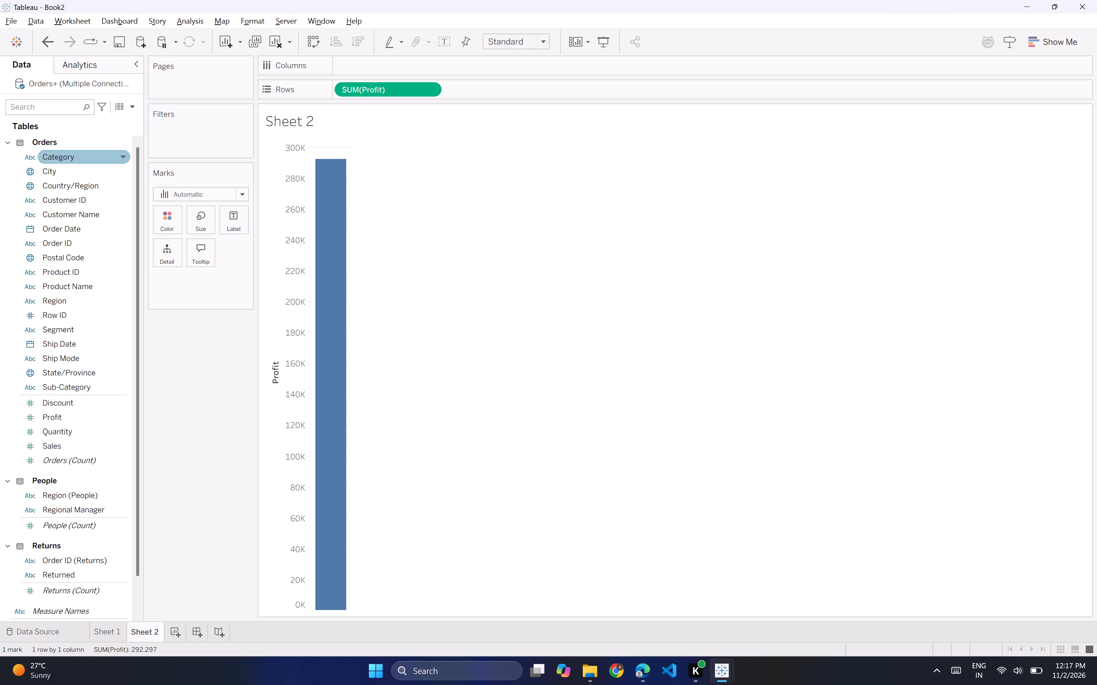
# Break the Profit bars down by Category on columns and color them by Region.
pyautogui.moveTo(72, 158); pyautogui.dragTo(361, 70)
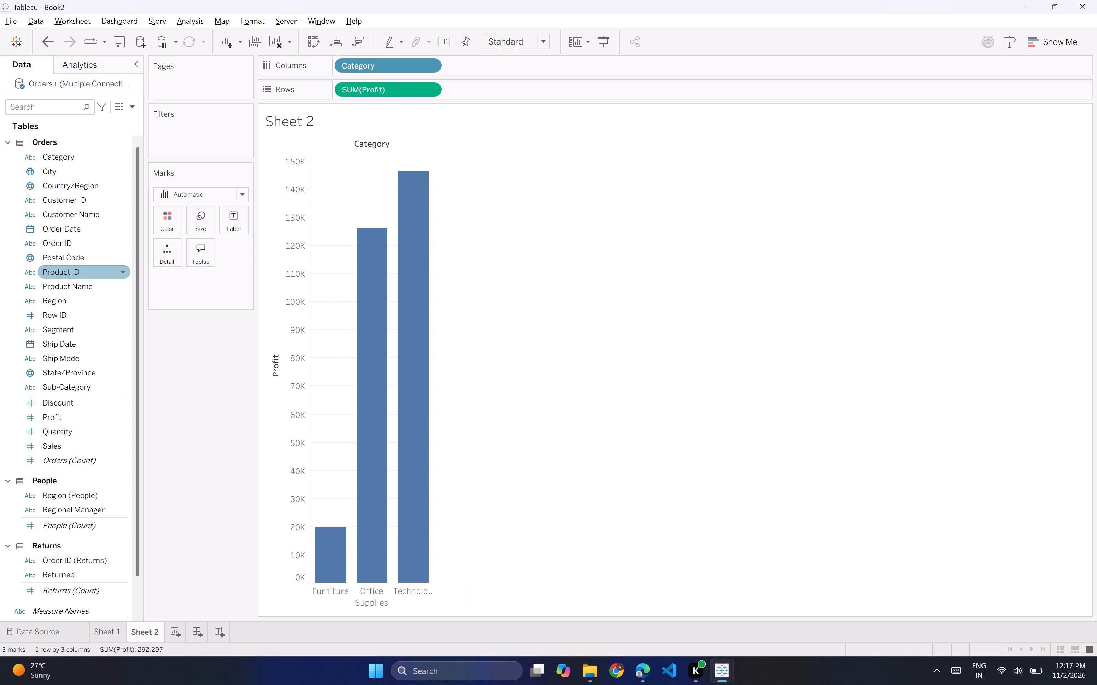
pyautogui.moveTo(60, 302); pyautogui.dragTo(162, 222)
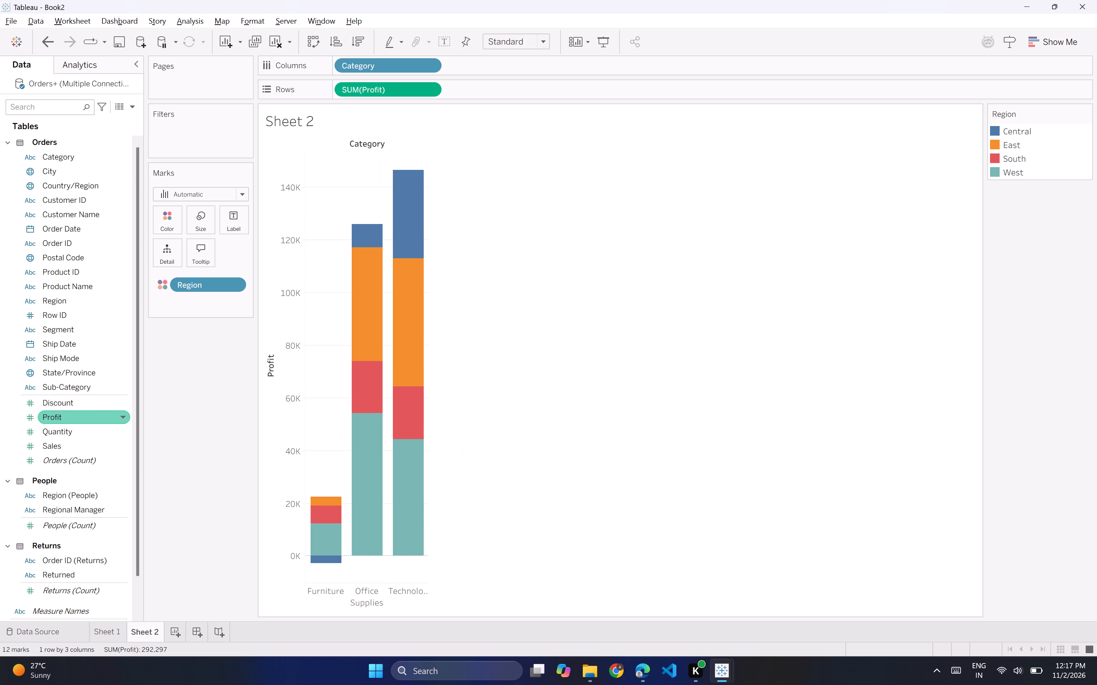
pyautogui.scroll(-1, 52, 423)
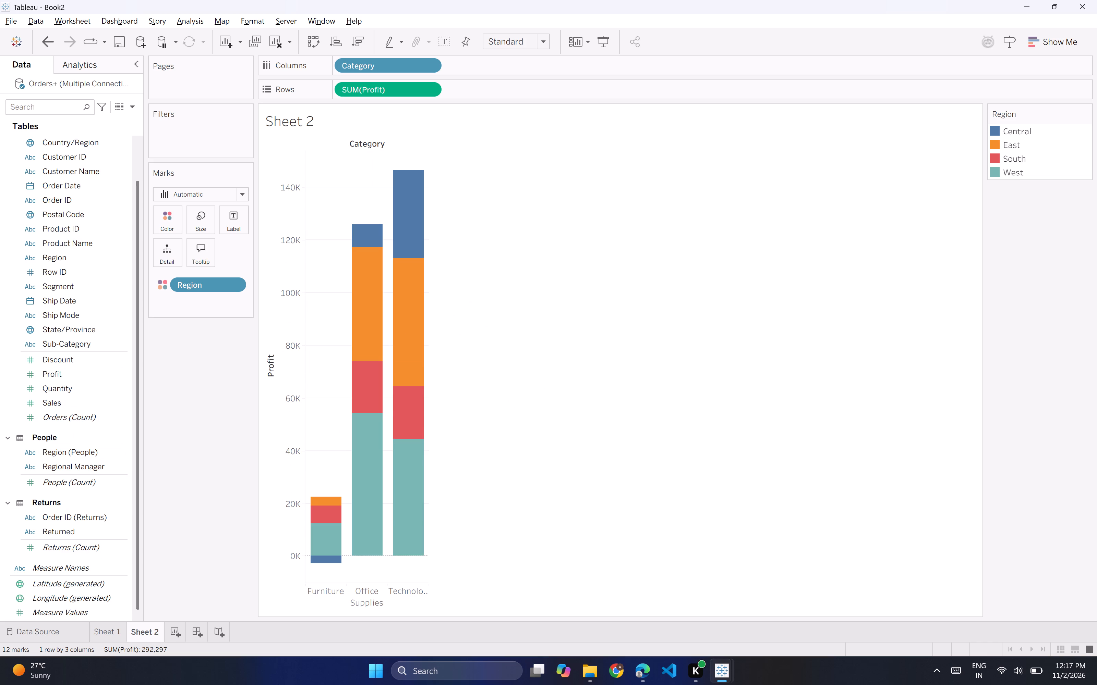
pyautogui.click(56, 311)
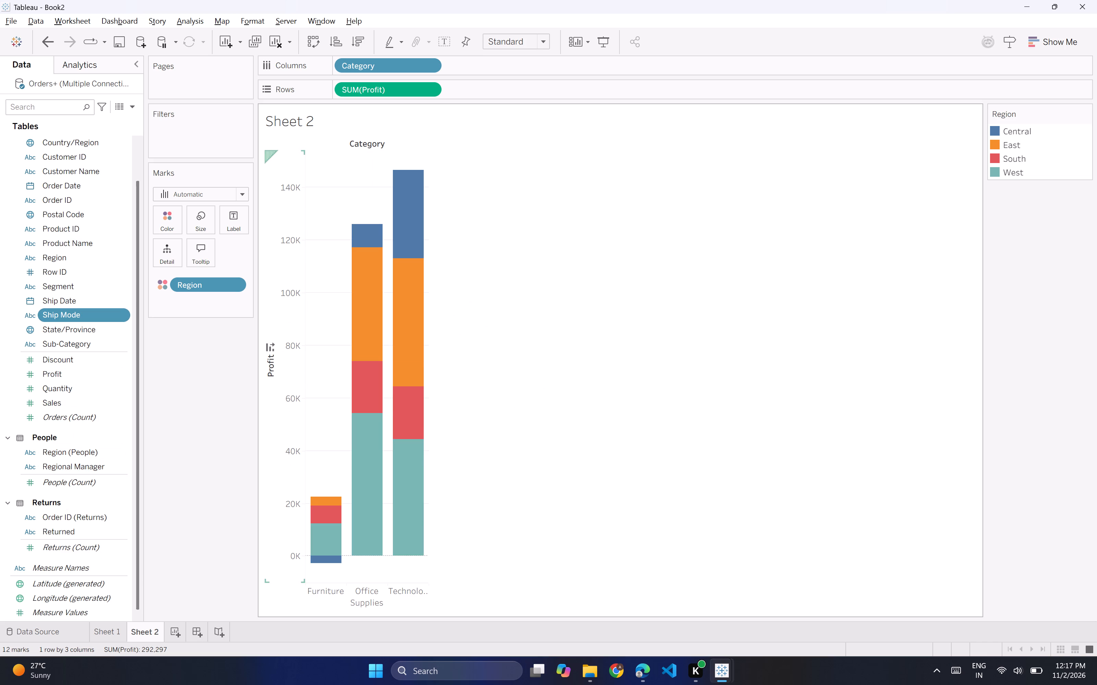
# Add a third worksheet to the workbook.
pyautogui.click(170, 631)
pyautogui.click(61, 423)
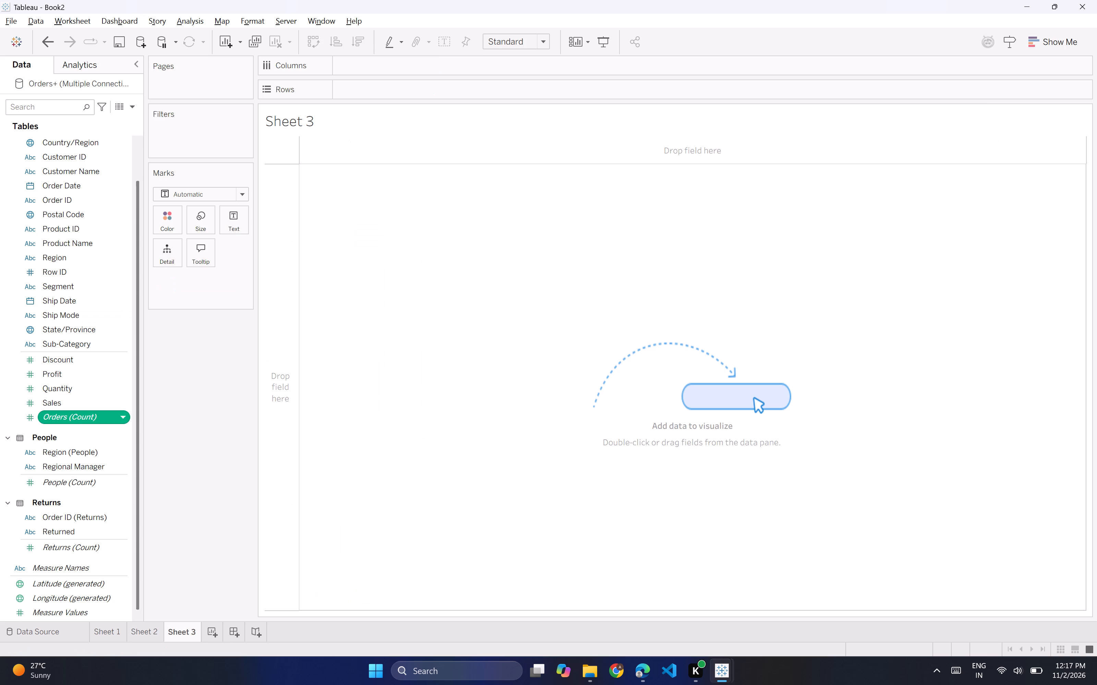
pyautogui.scroll(-1, 59, 490)
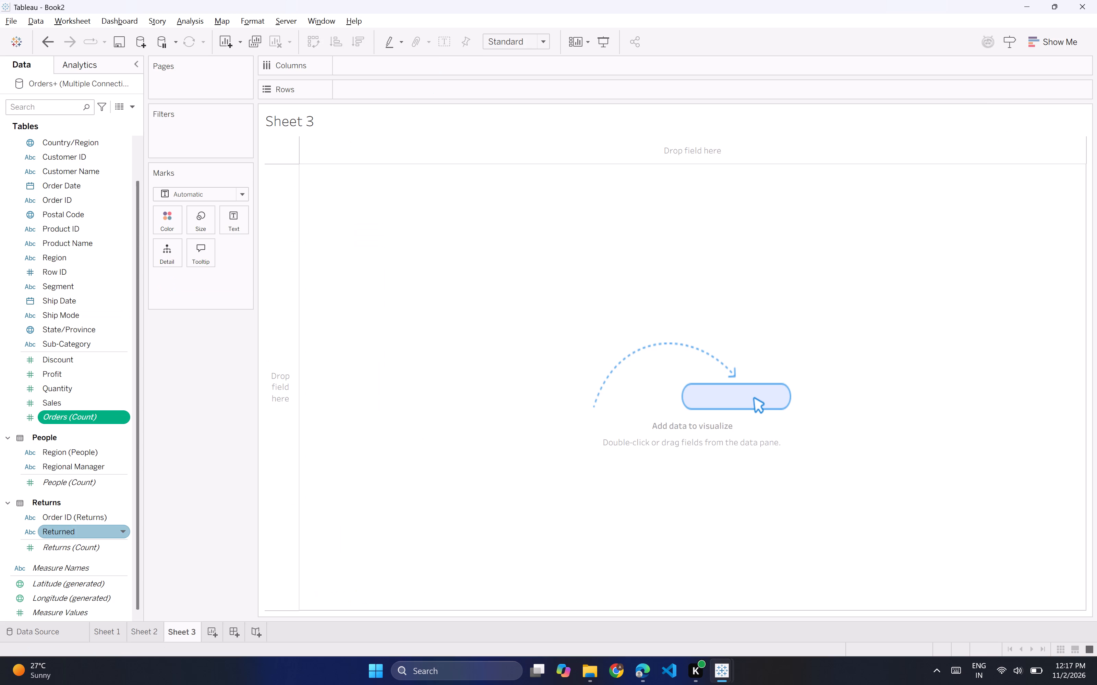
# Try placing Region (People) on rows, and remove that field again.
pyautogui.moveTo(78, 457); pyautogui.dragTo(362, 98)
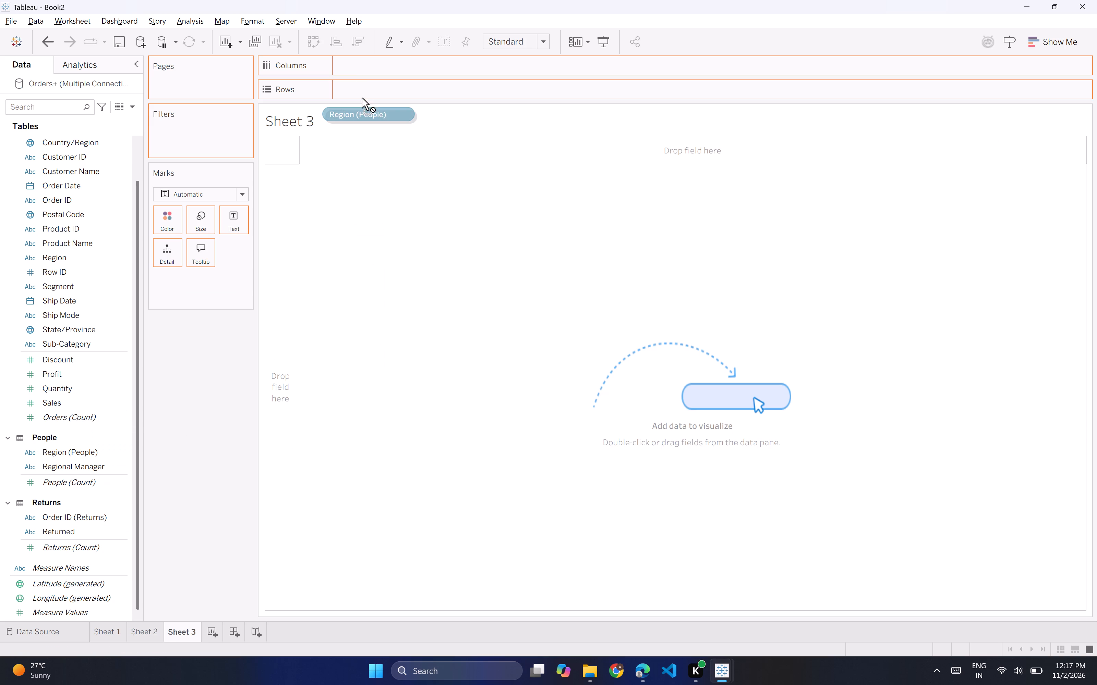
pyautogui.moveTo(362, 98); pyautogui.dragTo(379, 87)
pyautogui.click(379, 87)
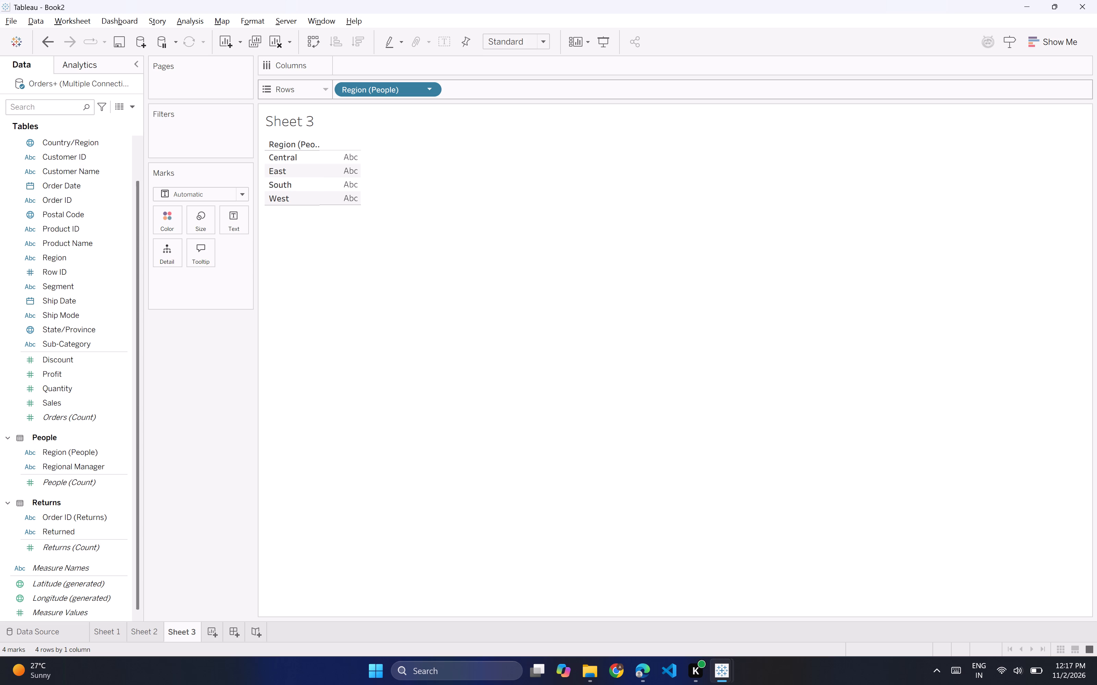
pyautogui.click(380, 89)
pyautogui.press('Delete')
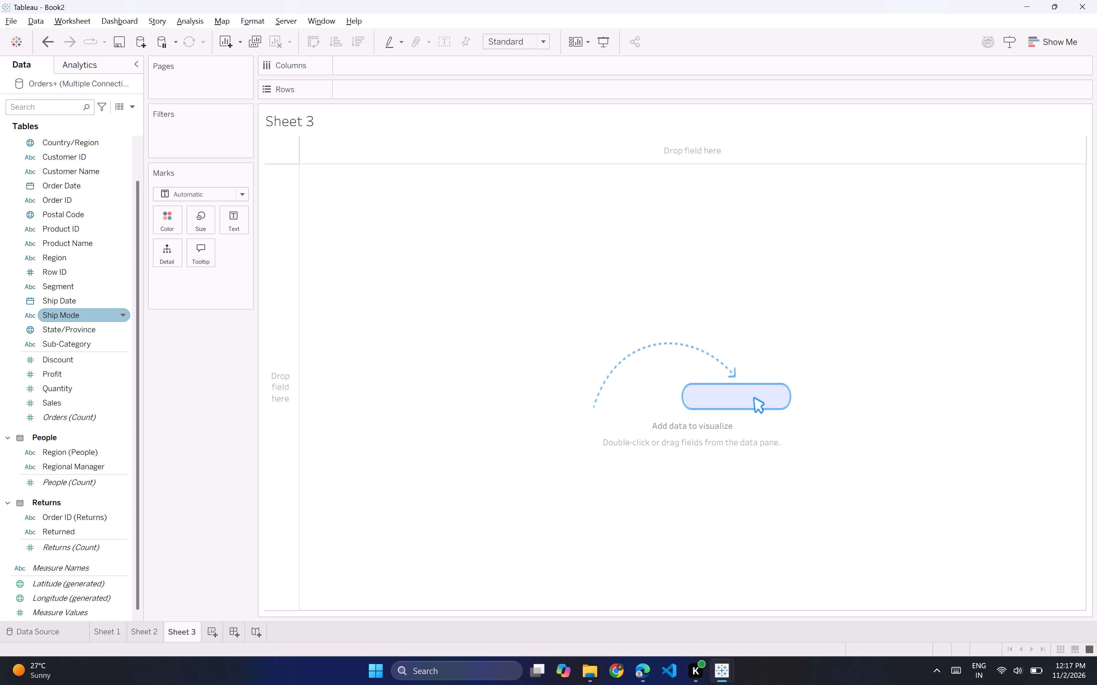
# Chart the Orders count by Segment, with Segment on columns and Orders (Count) on rows, and color the bars by Region.
pyautogui.moveTo(58, 290); pyautogui.dragTo(296, 114)
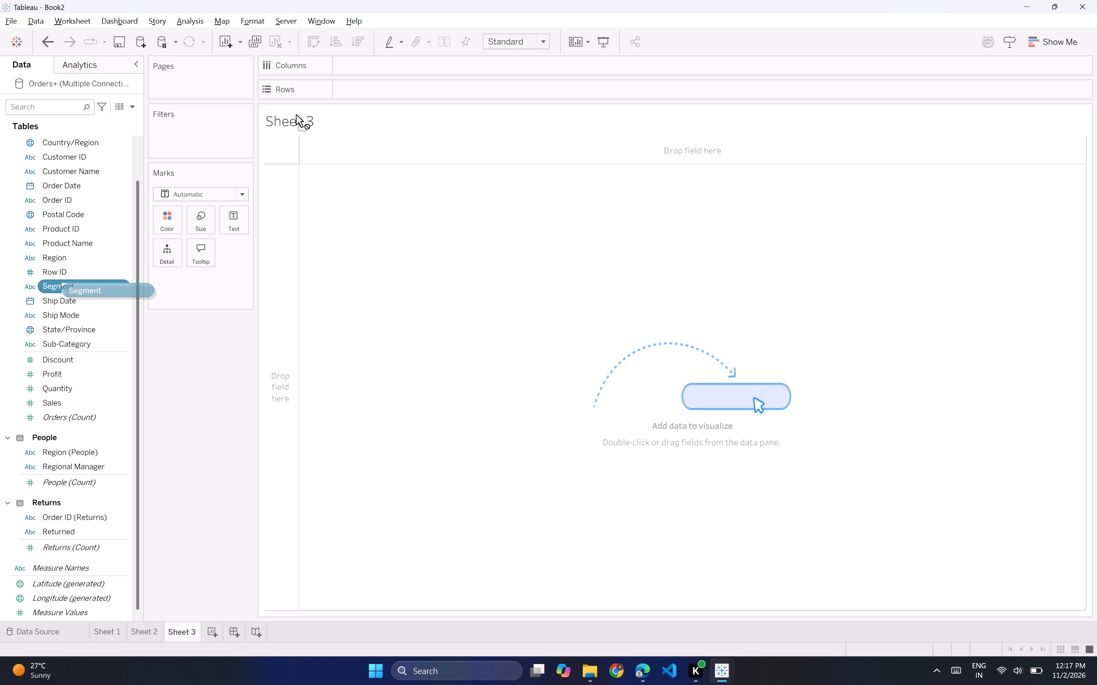
pyautogui.moveTo(296, 114); pyautogui.dragTo(346, 70)
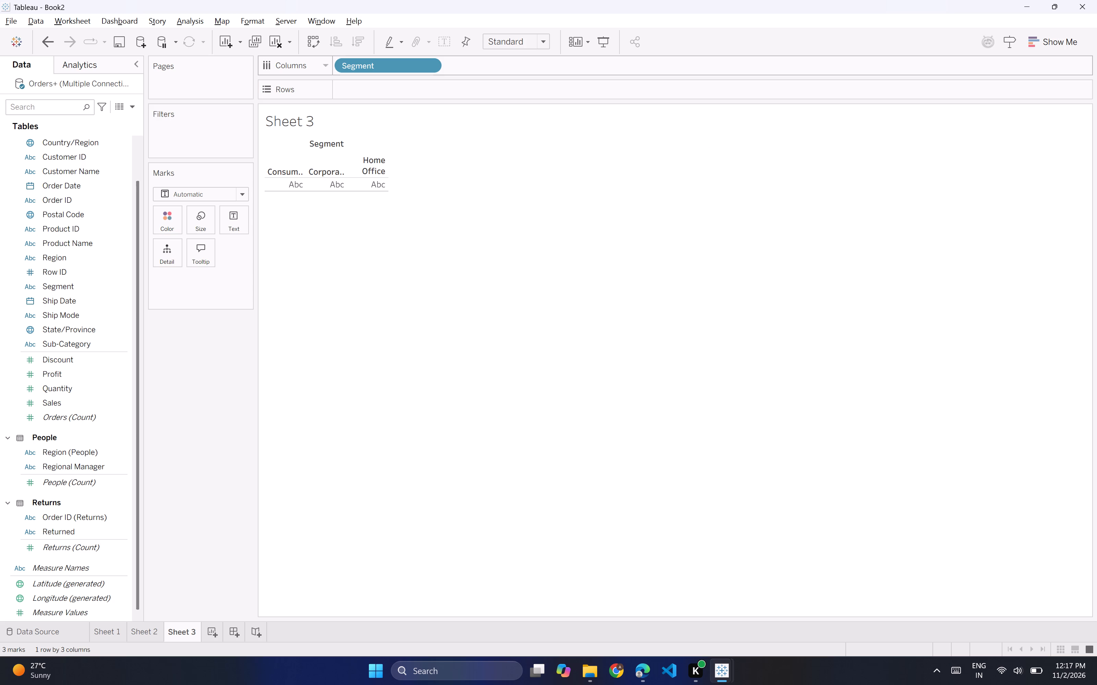
pyautogui.moveTo(70, 418); pyautogui.dragTo(383, 102)
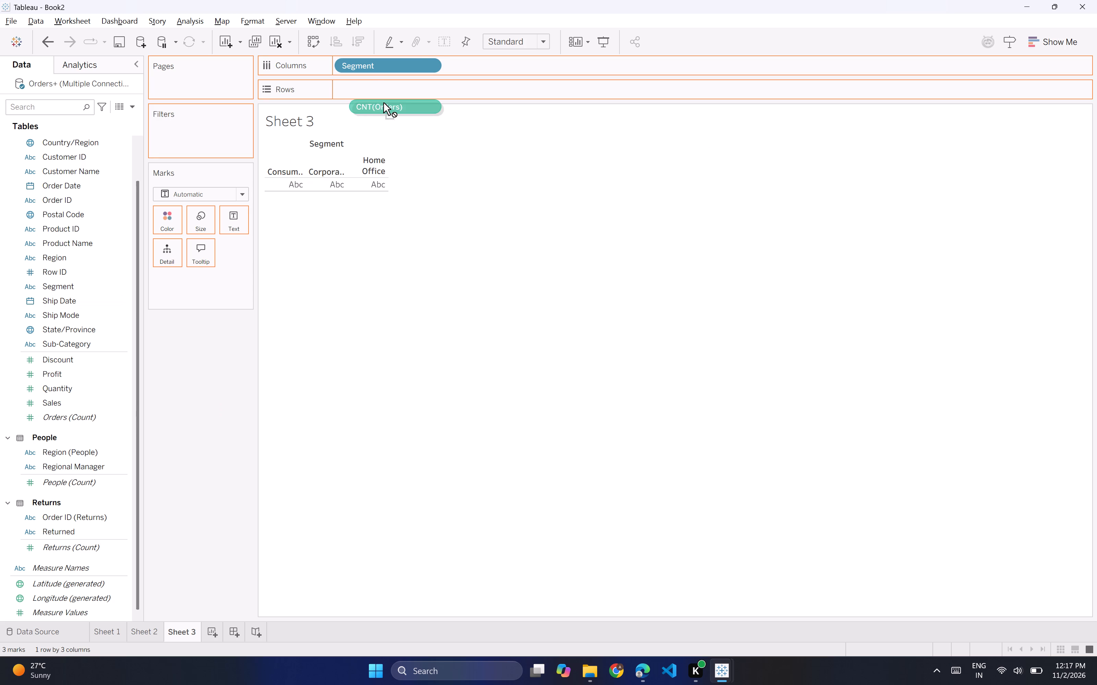
pyautogui.moveTo(383, 102); pyautogui.dragTo(362, 89)
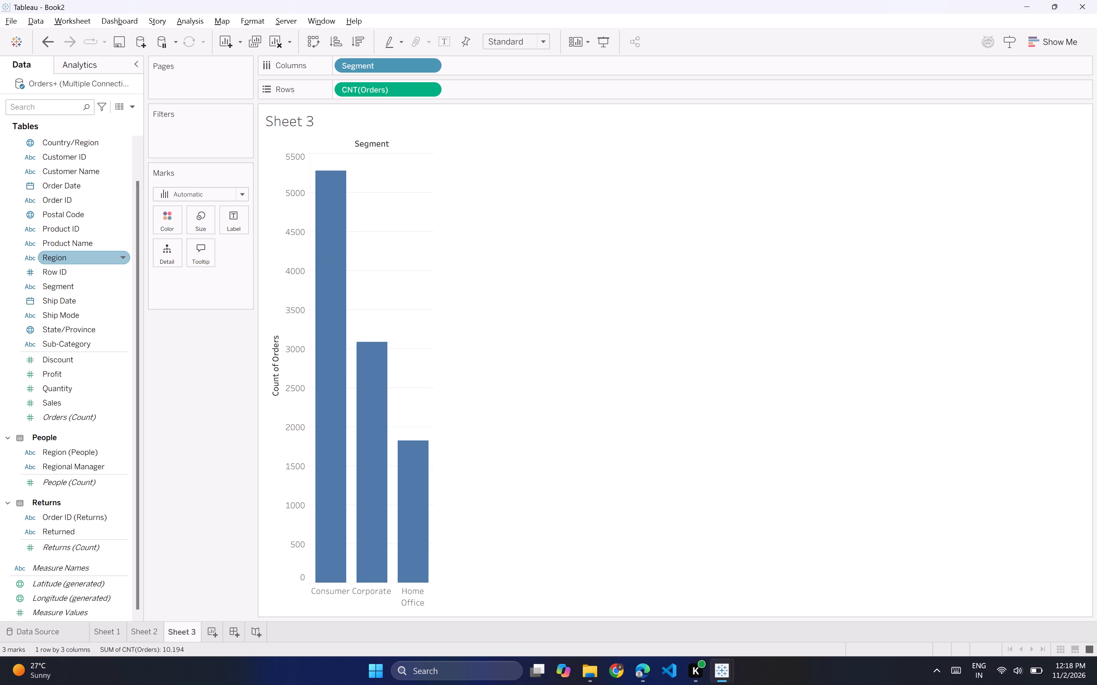
pyautogui.moveTo(86, 258); pyautogui.dragTo(164, 216)
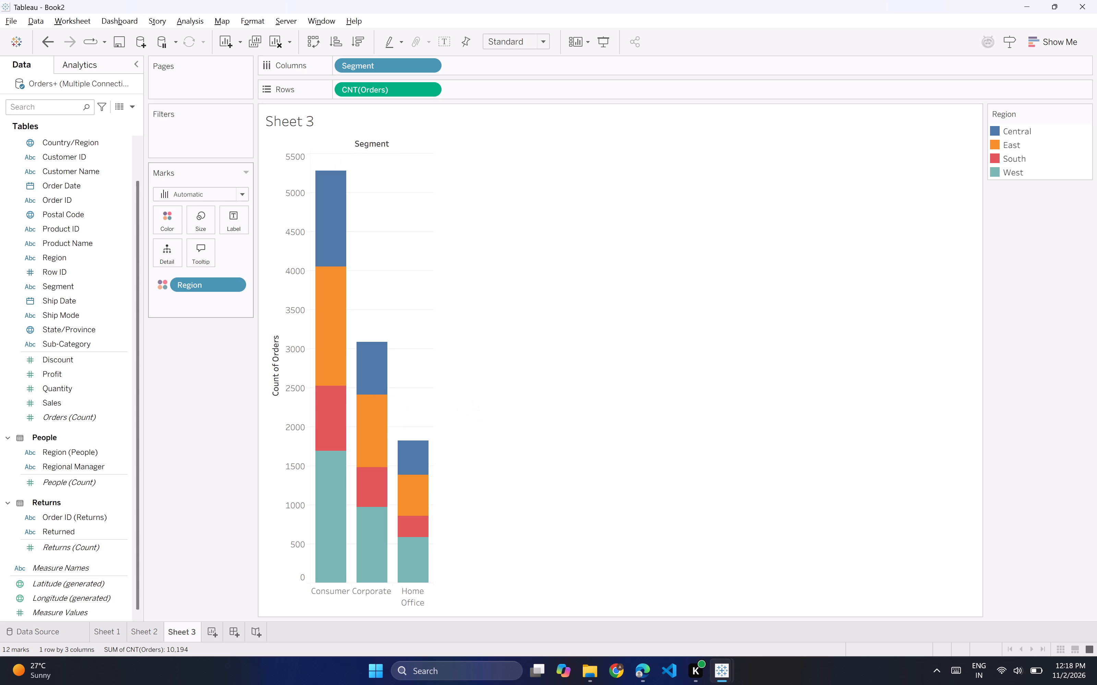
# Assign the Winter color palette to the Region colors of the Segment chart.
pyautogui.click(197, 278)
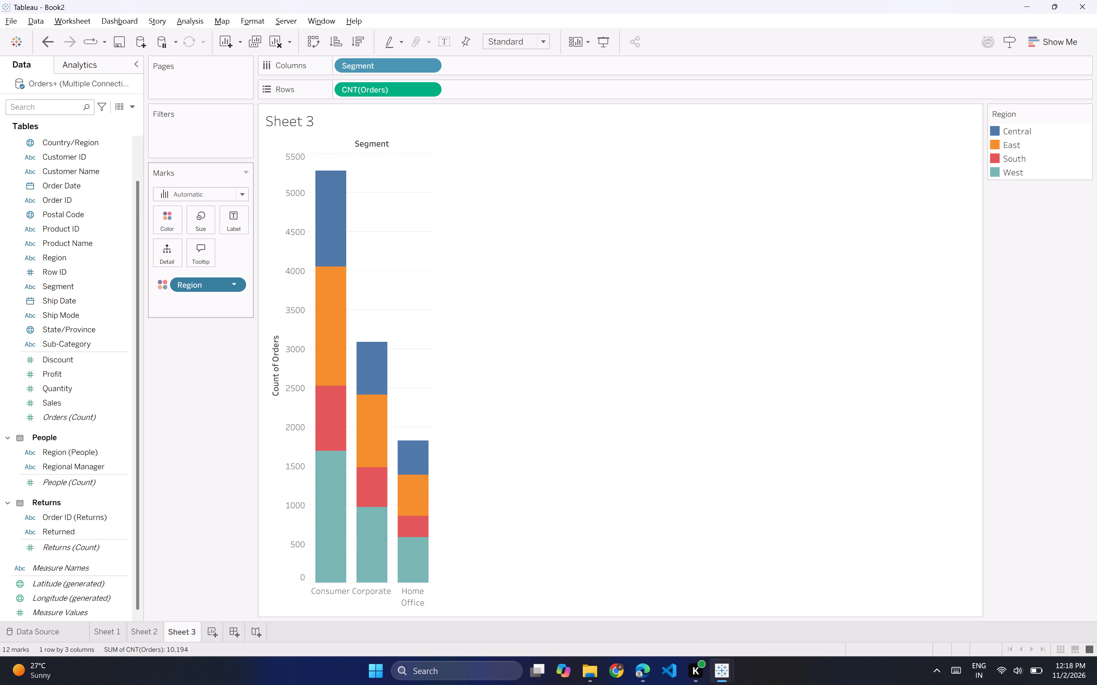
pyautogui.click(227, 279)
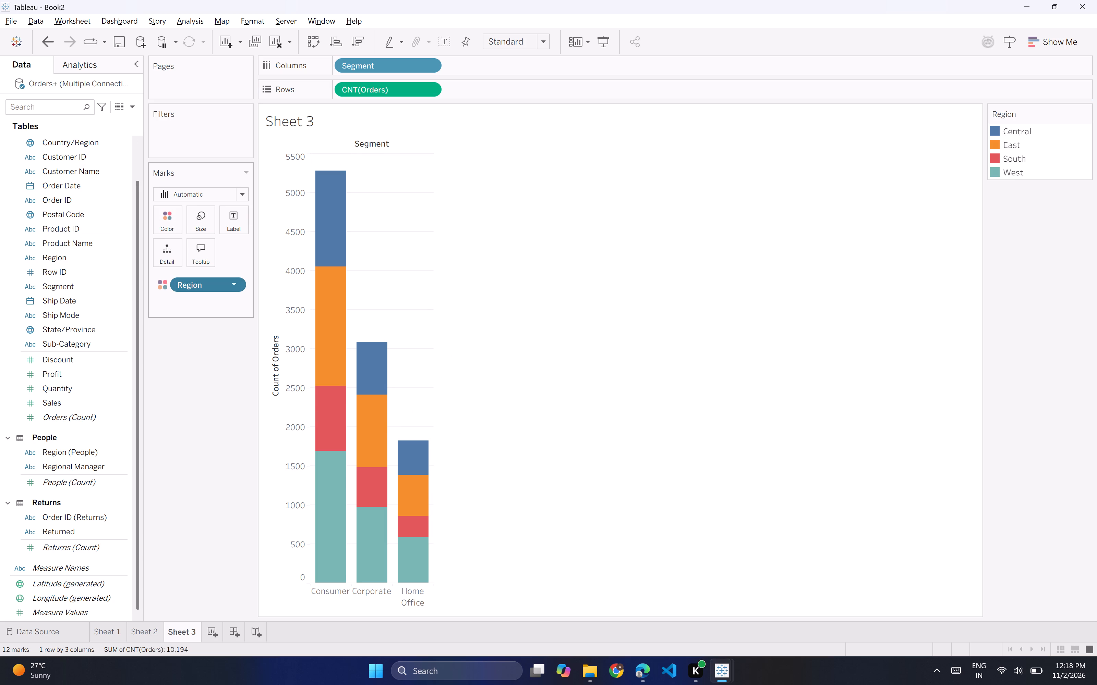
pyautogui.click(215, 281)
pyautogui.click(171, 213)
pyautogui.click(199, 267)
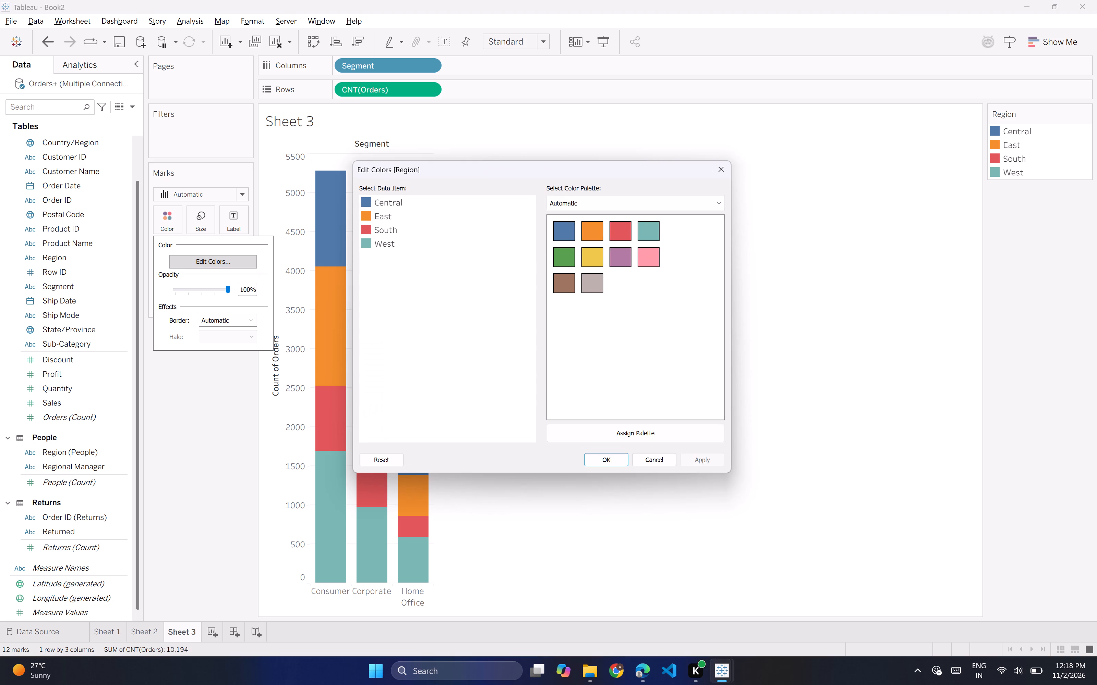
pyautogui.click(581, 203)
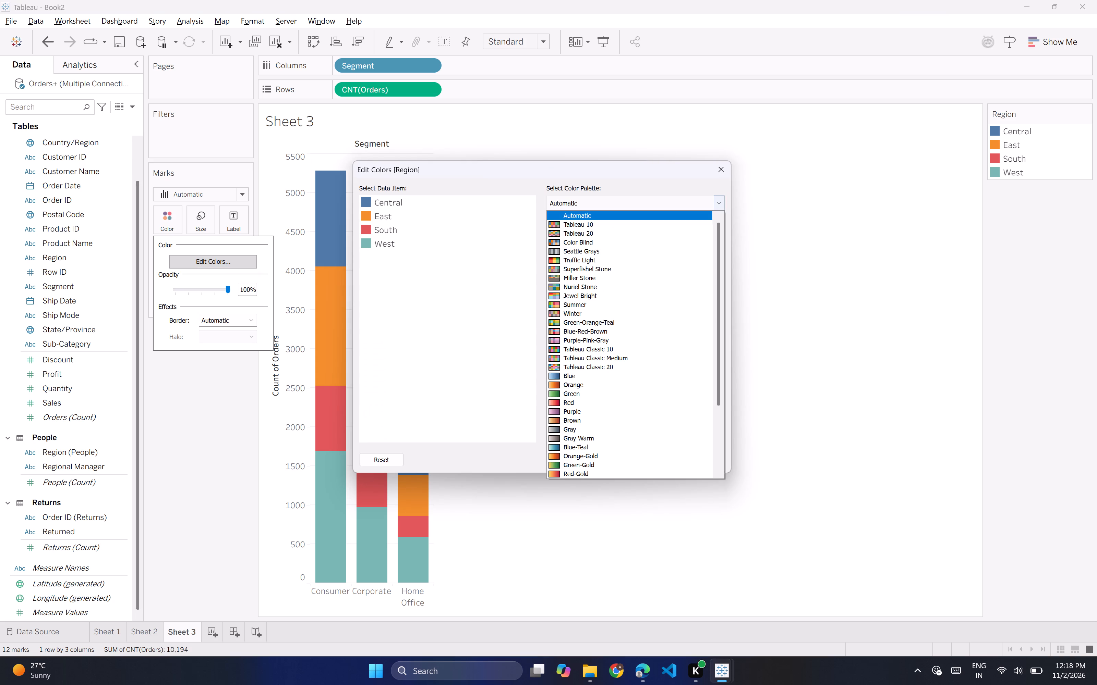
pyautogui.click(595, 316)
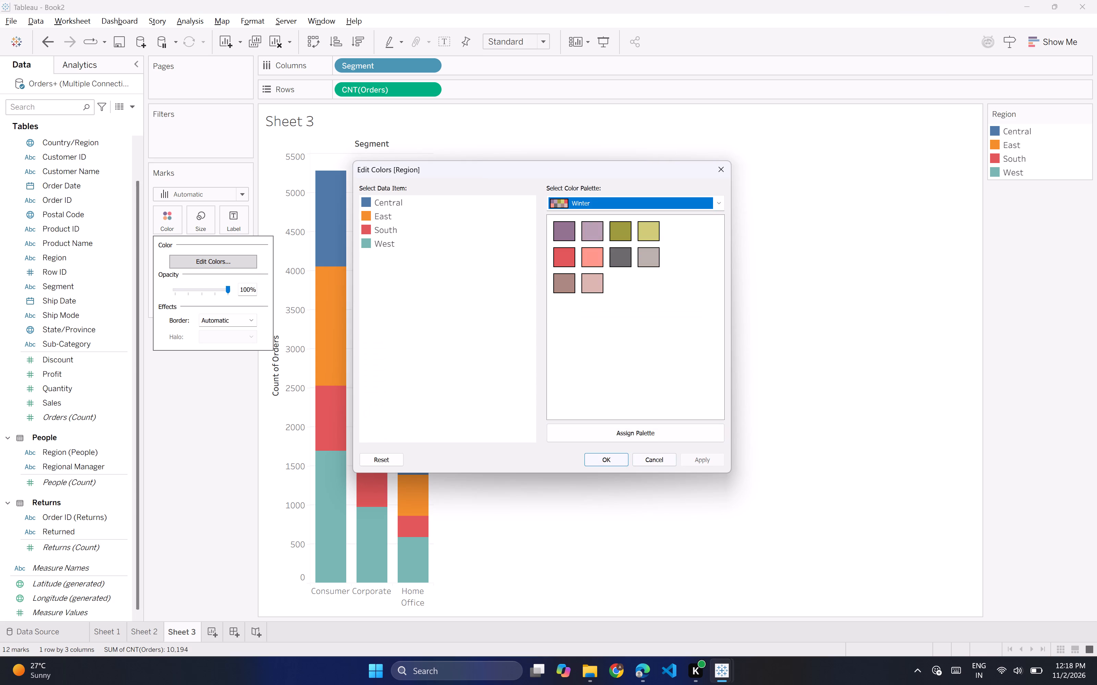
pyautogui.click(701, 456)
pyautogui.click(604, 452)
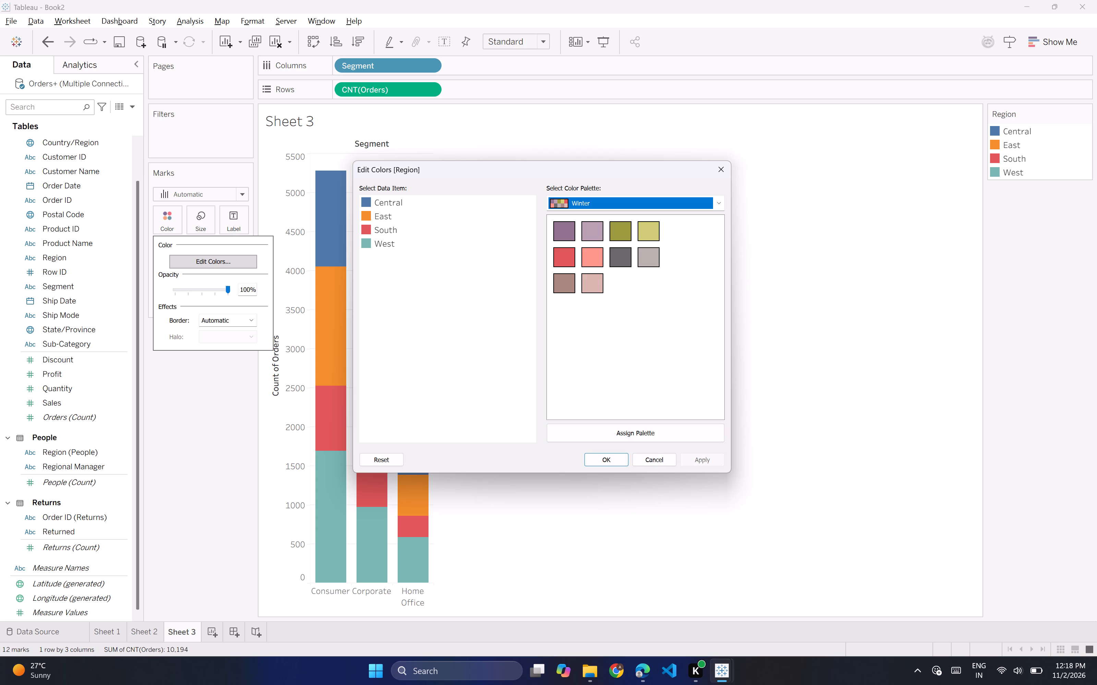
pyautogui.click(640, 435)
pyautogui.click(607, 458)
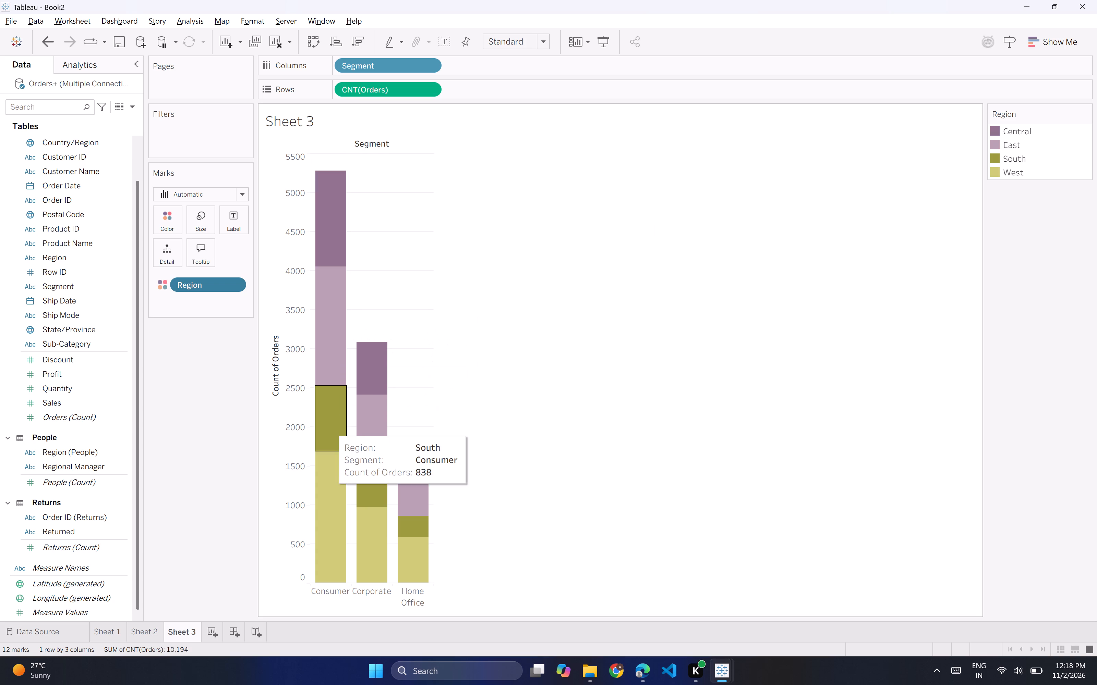
# Assign the Hue Circle color palette to the Region colors of the Segment chart.
pyautogui.click(189, 281)
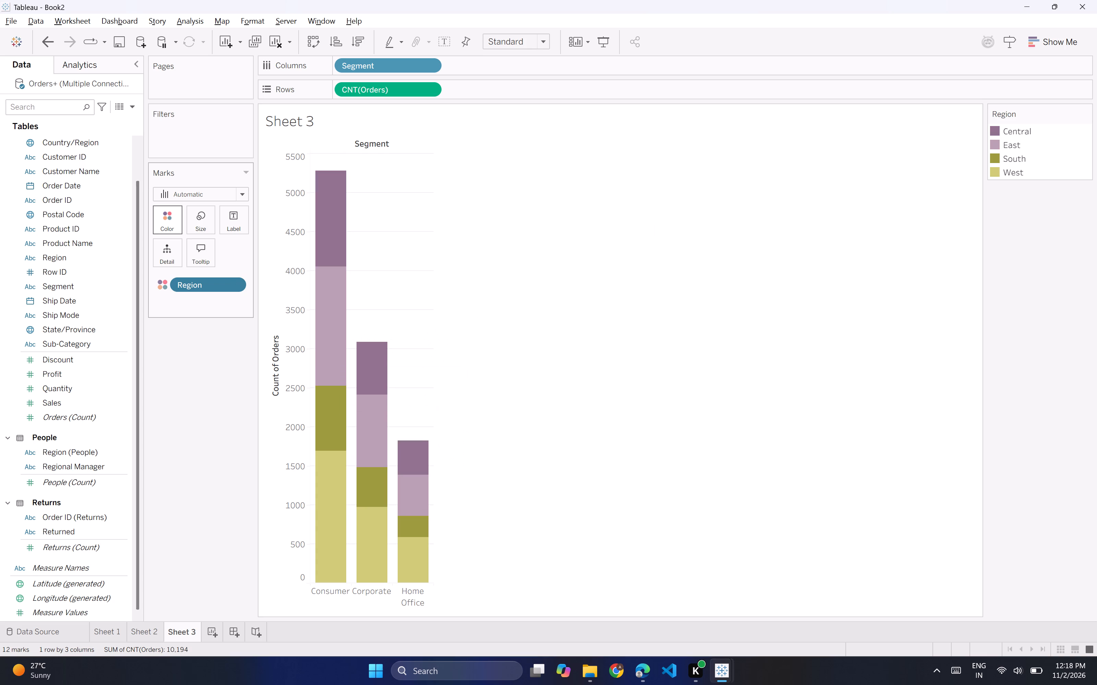
pyautogui.click(171, 216)
pyautogui.click(201, 258)
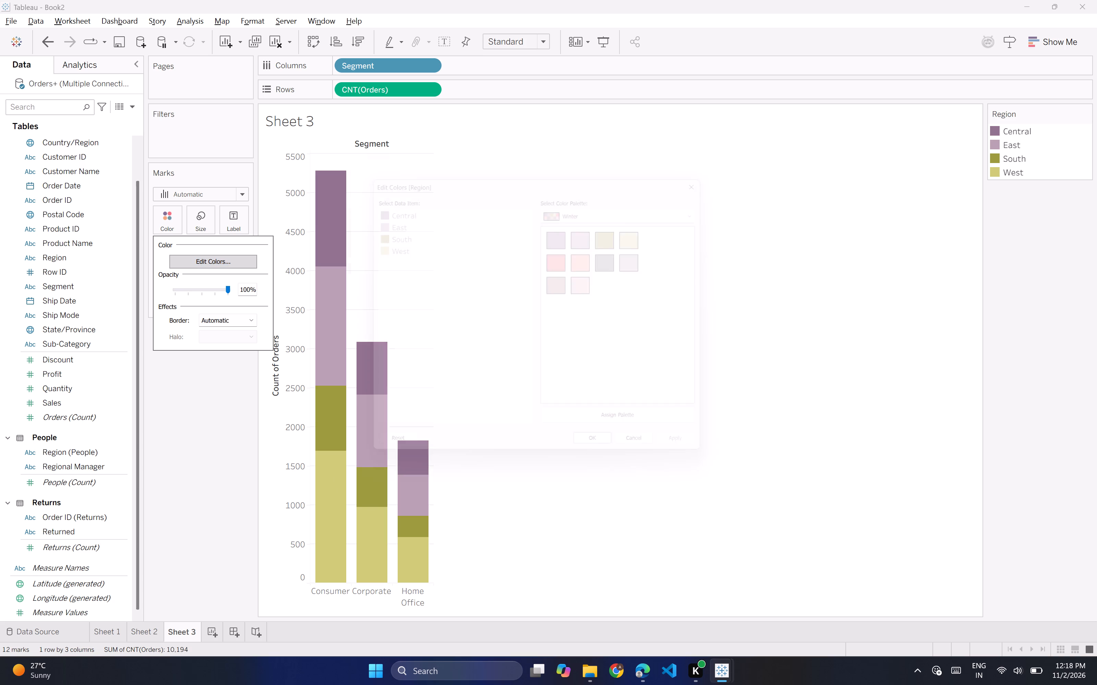
pyautogui.click(587, 204)
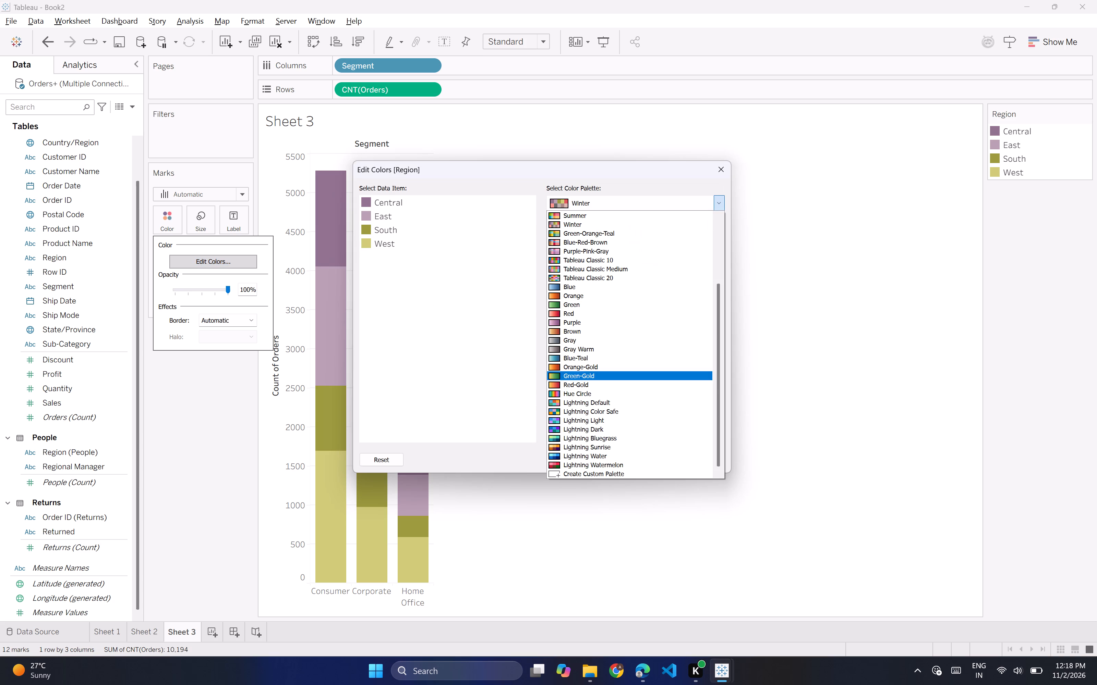
pyautogui.click(560, 391)
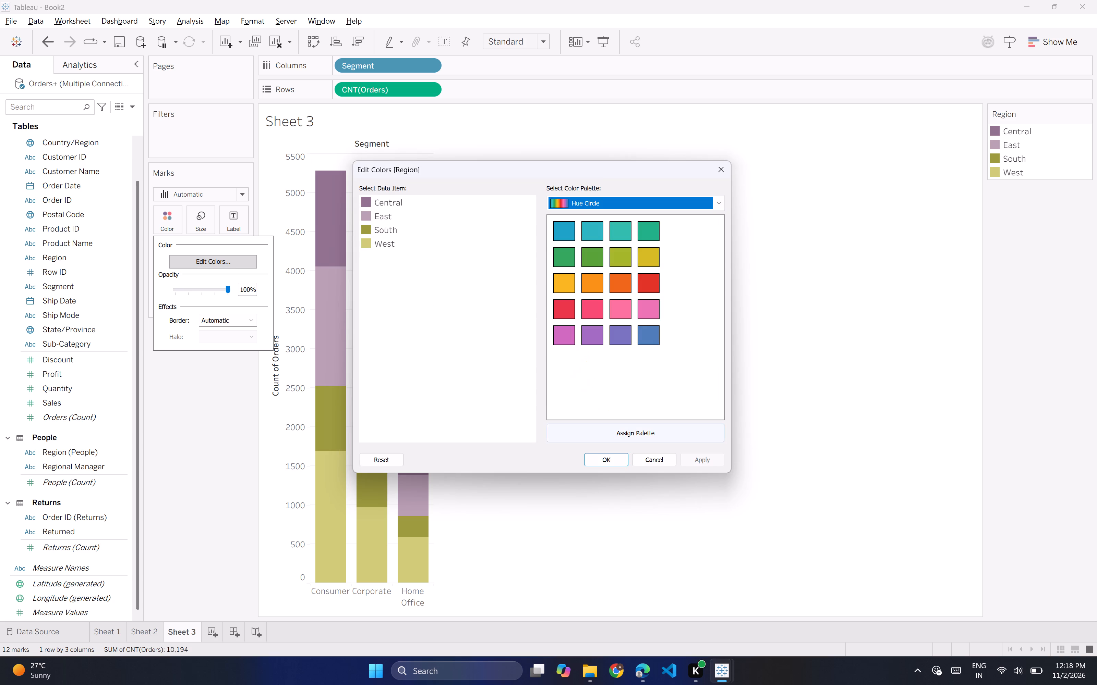
pyautogui.click(629, 433)
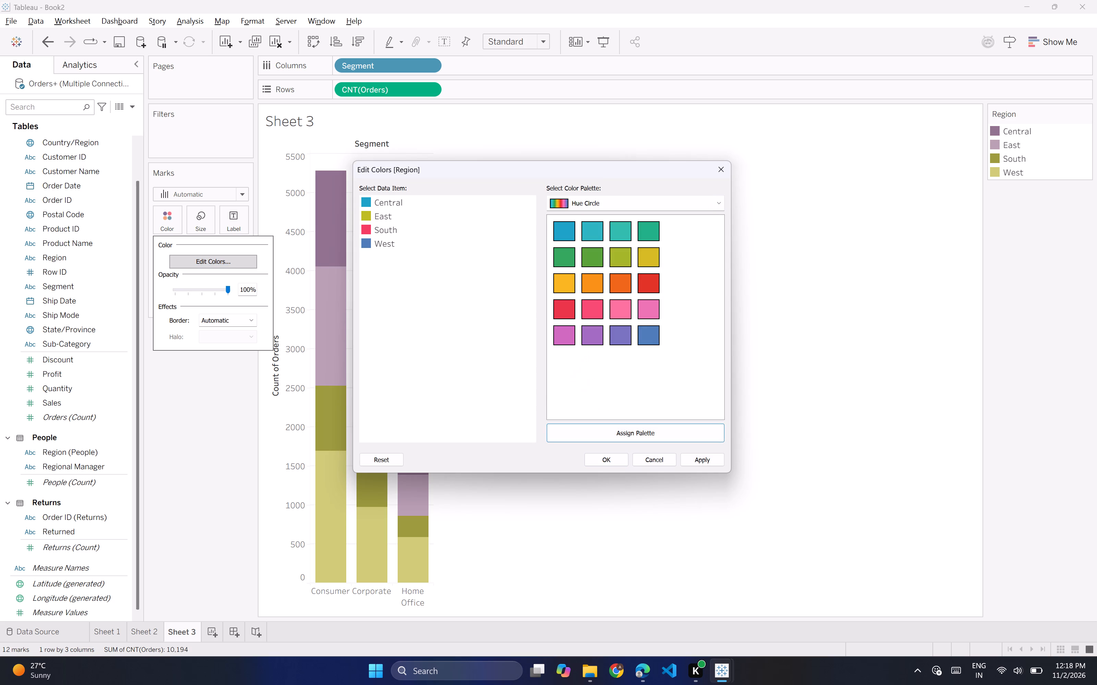
pyautogui.click(621, 464)
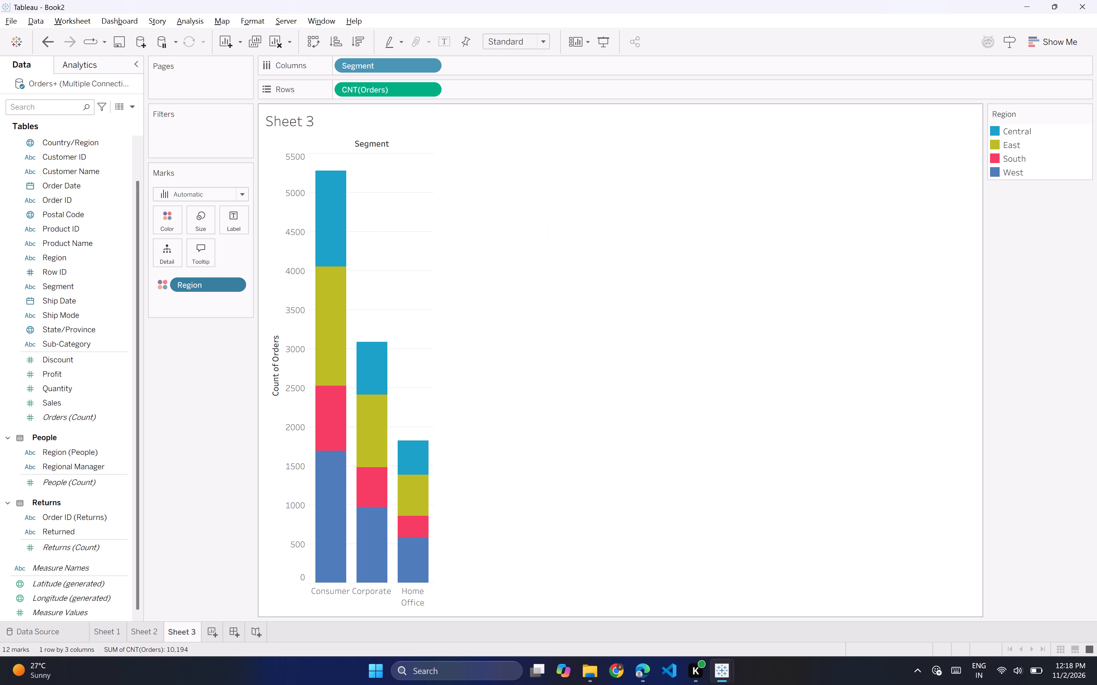
# Add a fourth worksheet and chart Profit on rows against Category and Region on columns.
pyautogui.scroll(-1, 77, 354)
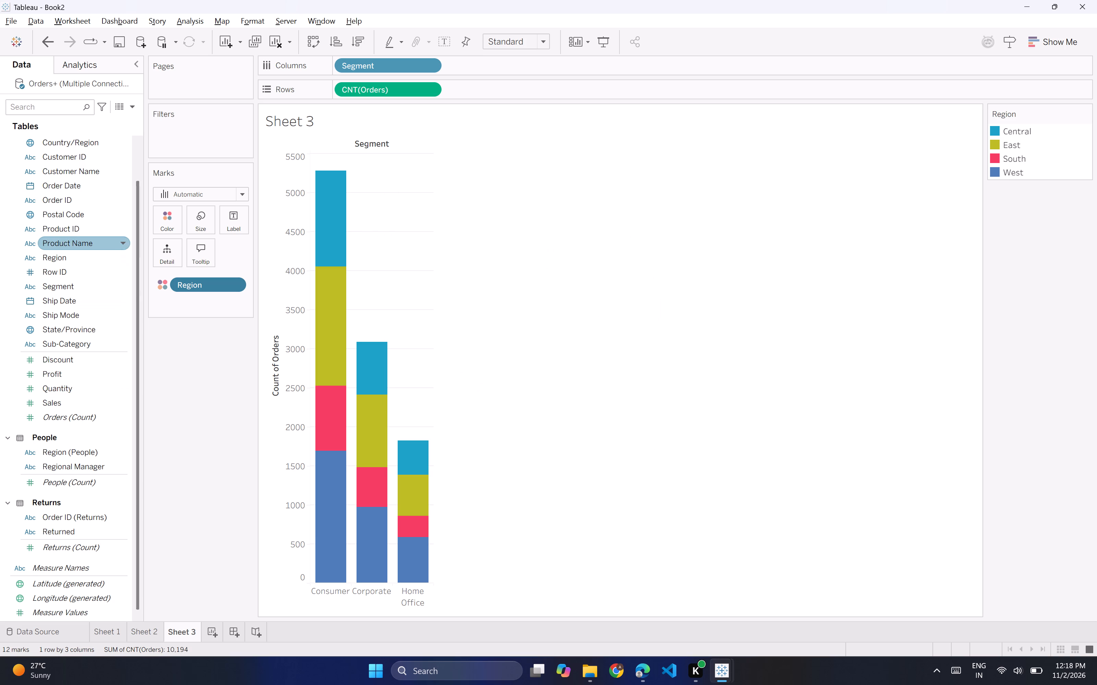
pyautogui.click(212, 633)
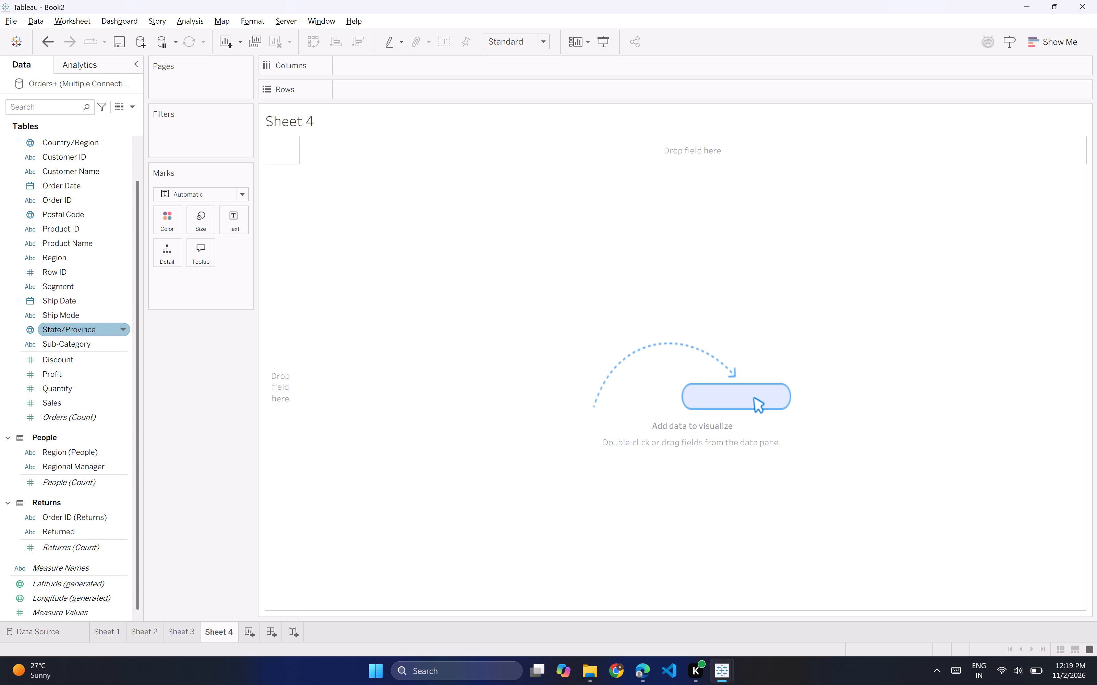
pyautogui.scroll(1, 55, 204)
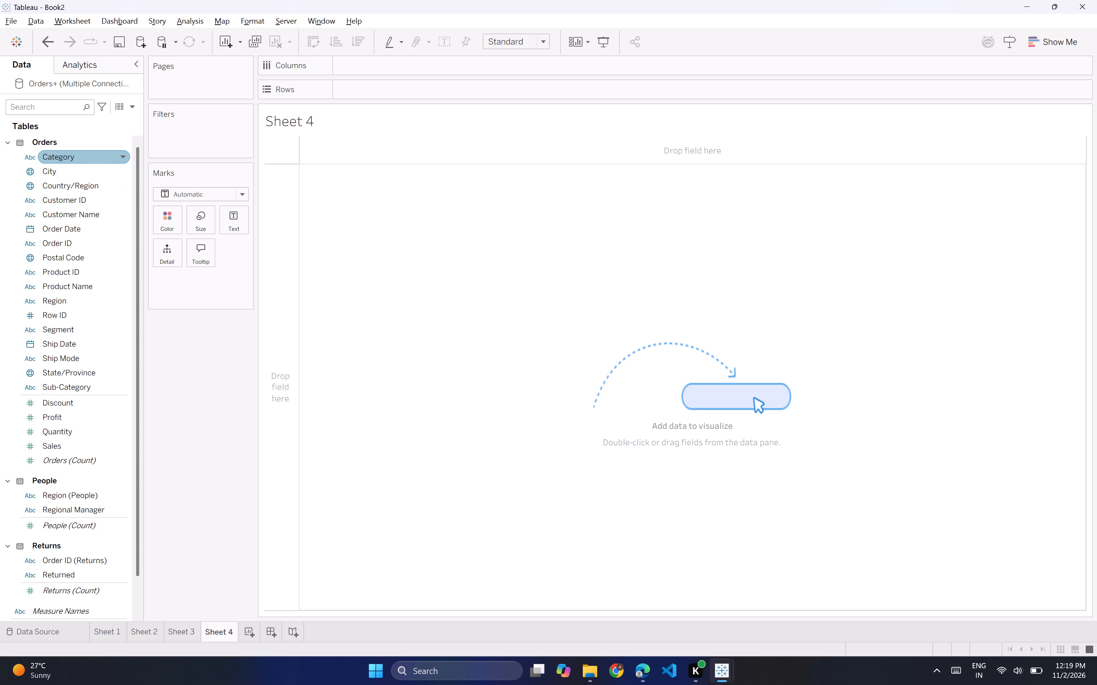
pyautogui.moveTo(68, 158); pyautogui.dragTo(359, 62)
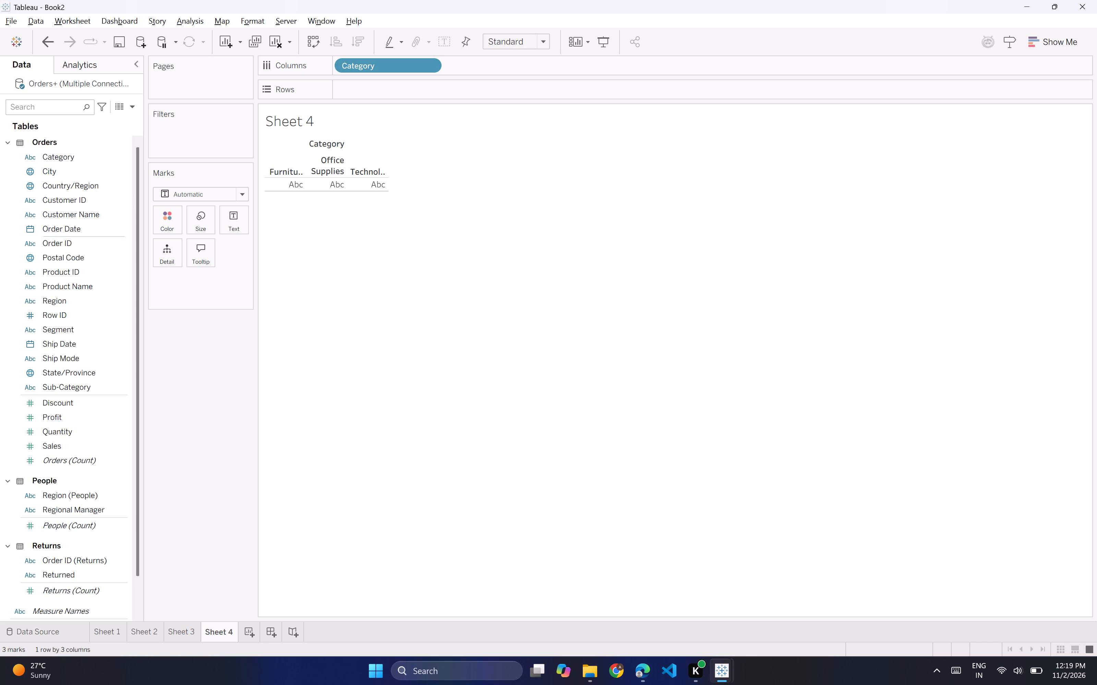
pyautogui.moveTo(58, 308); pyautogui.dragTo(406, 153)
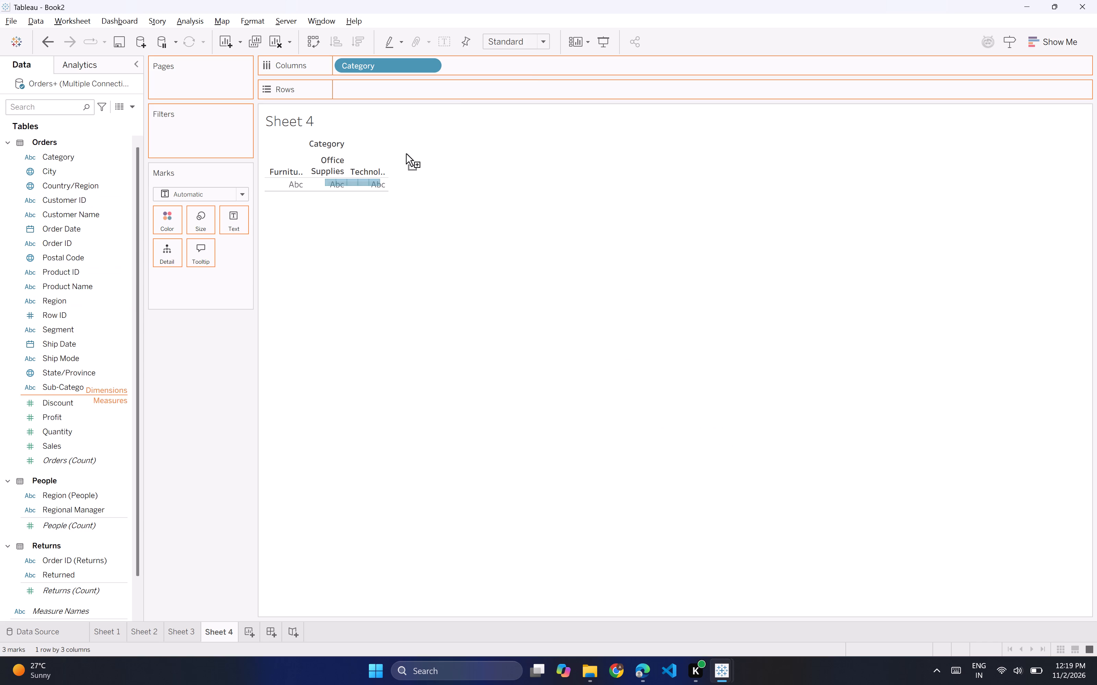
pyautogui.moveTo(406, 153); pyautogui.dragTo(461, 79)
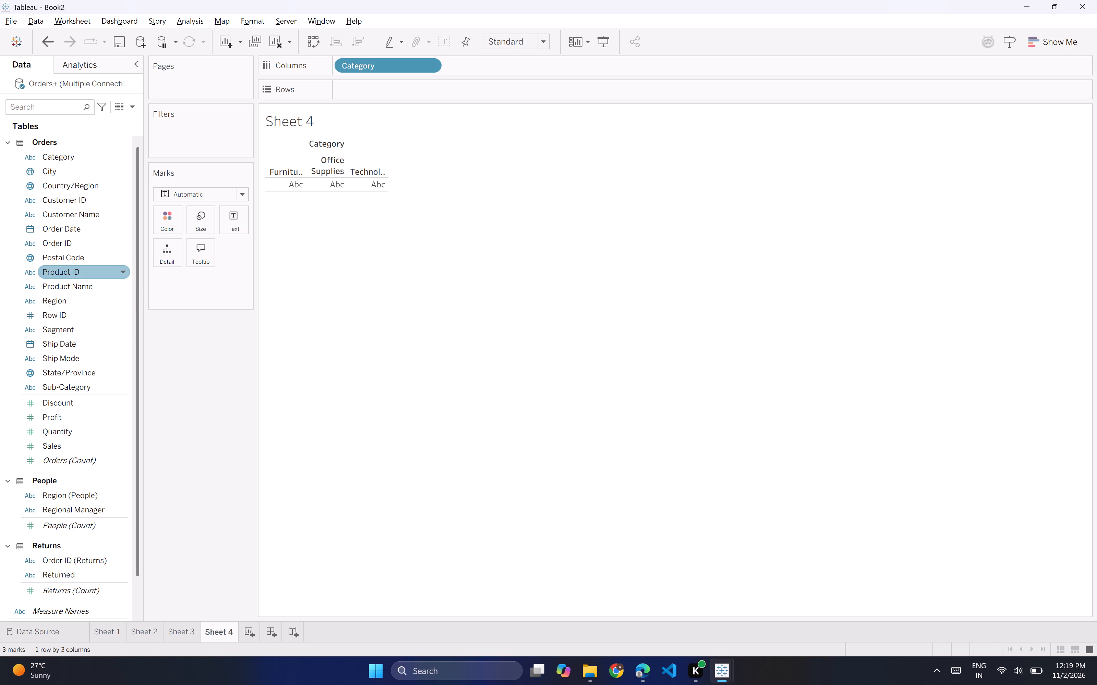
pyautogui.moveTo(69, 300); pyautogui.dragTo(472, 60)
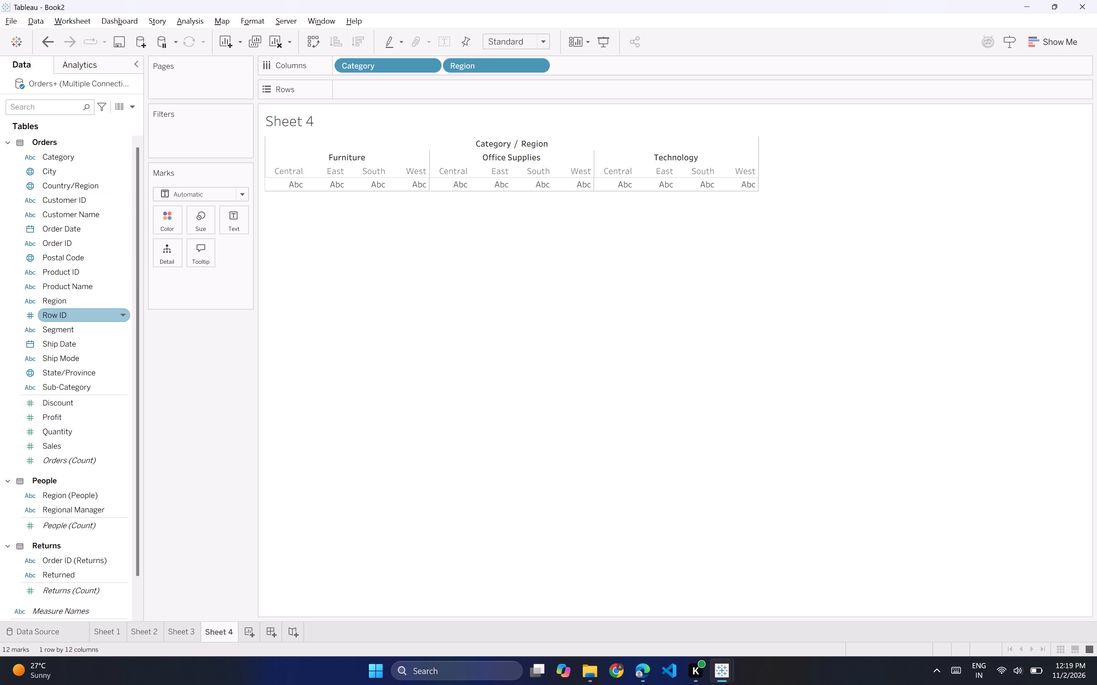
pyautogui.moveTo(65, 418); pyautogui.dragTo(325, 85)
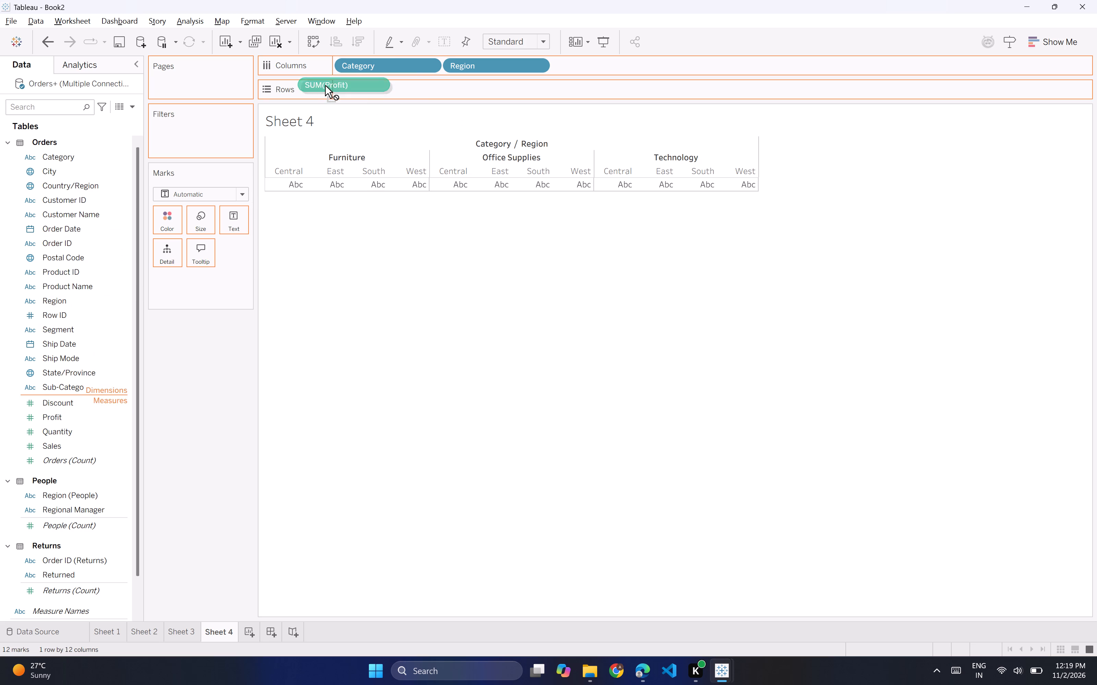
pyautogui.moveTo(325, 85); pyautogui.dragTo(365, 91)
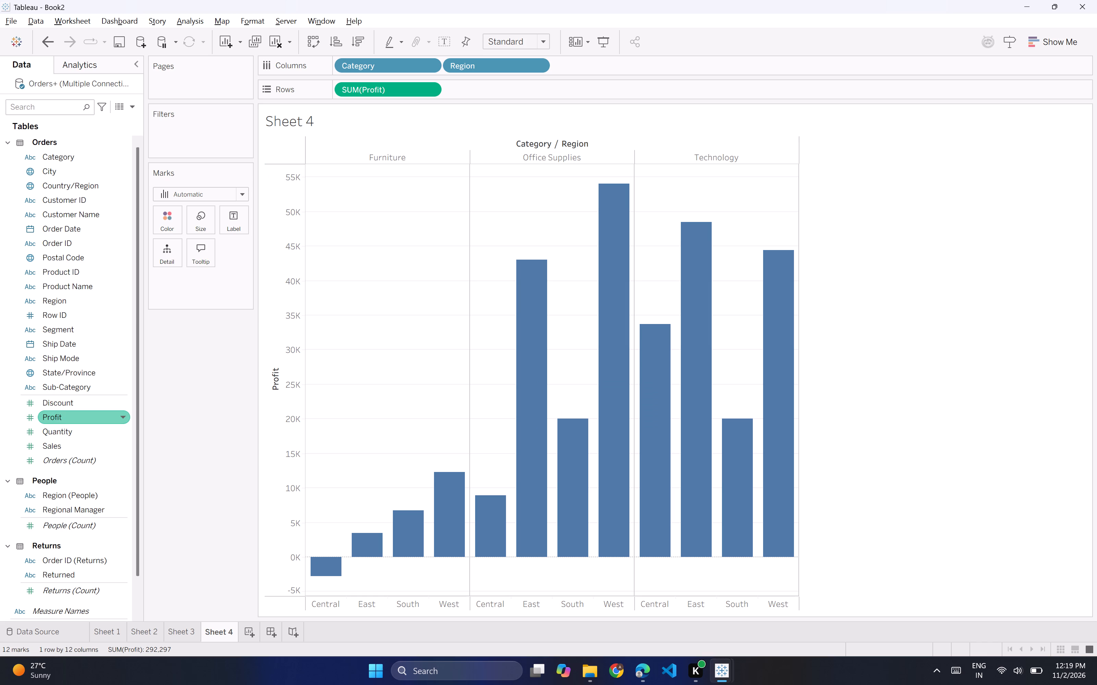
# Color the Profit bars by Discount.
pyautogui.moveTo(79, 408); pyautogui.dragTo(158, 238)
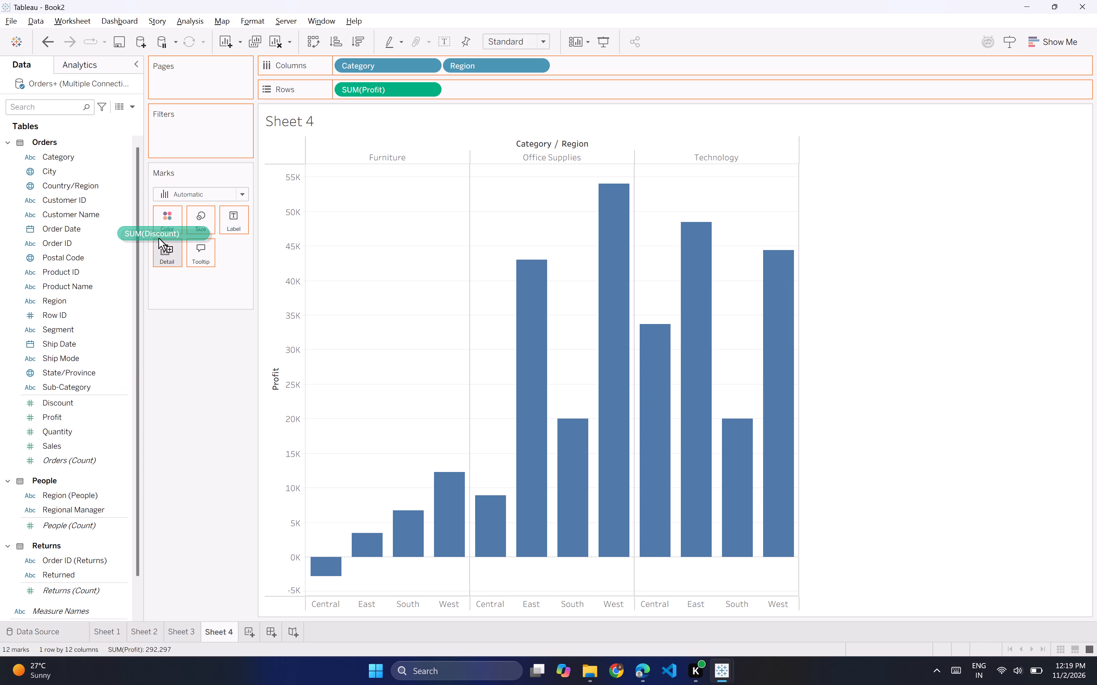
pyautogui.moveTo(158, 238); pyautogui.dragTo(167, 224)
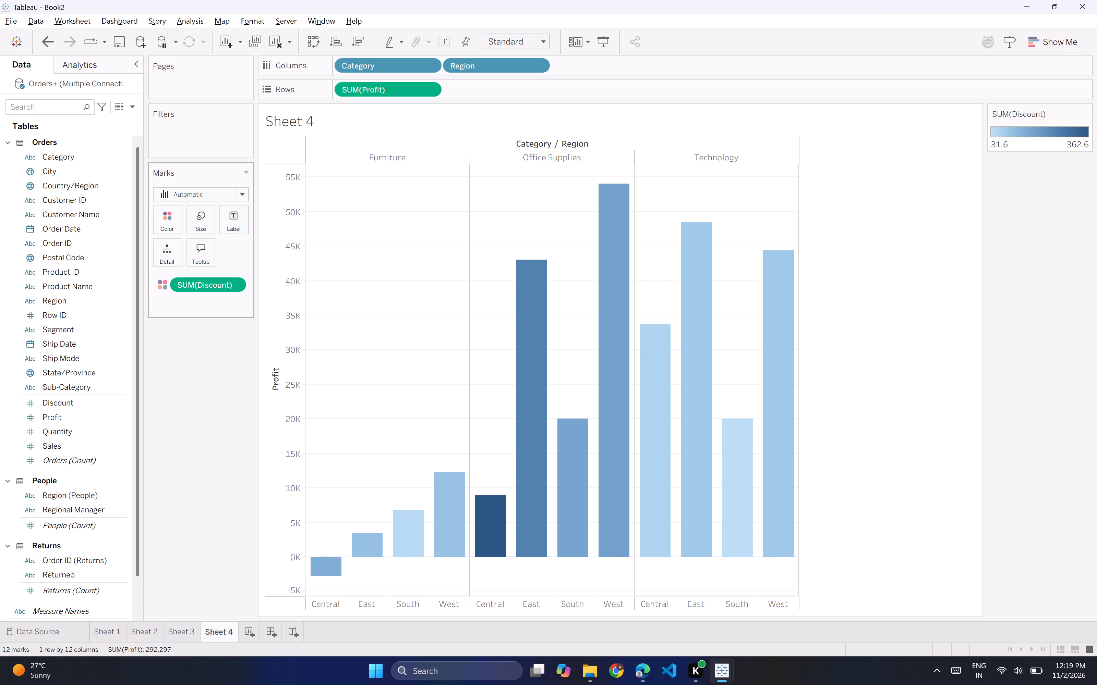
# Remove Discount from the color of the Profit bars on Sheet 4.
pyautogui.click(190, 275)
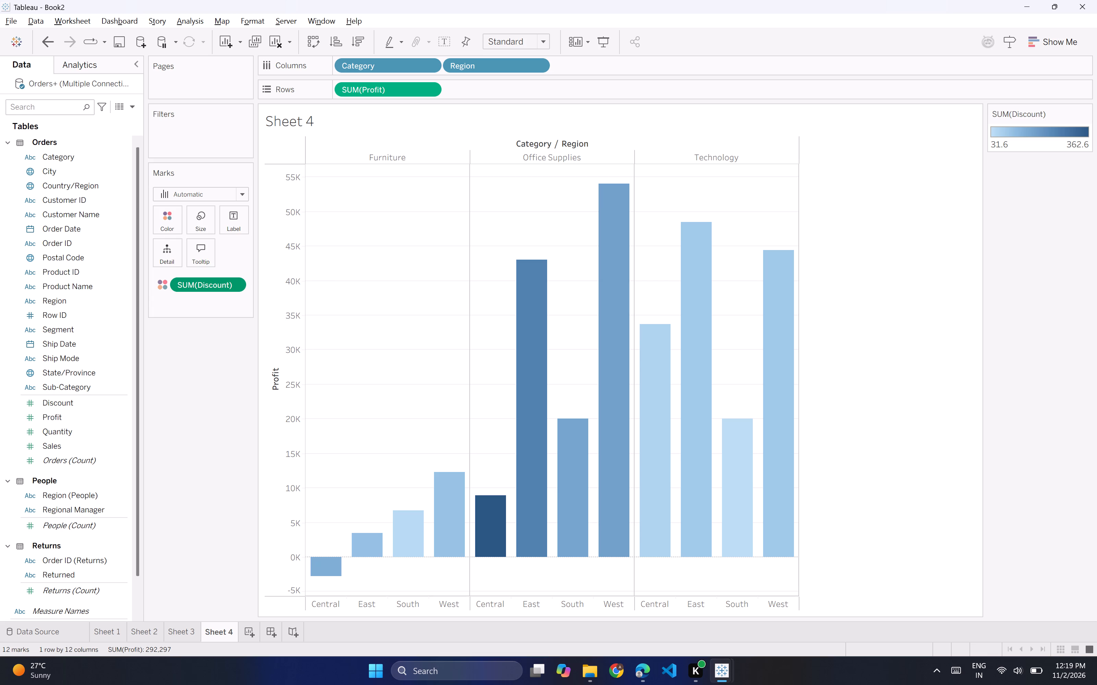
pyautogui.click(217, 287)
pyautogui.press('Delete')
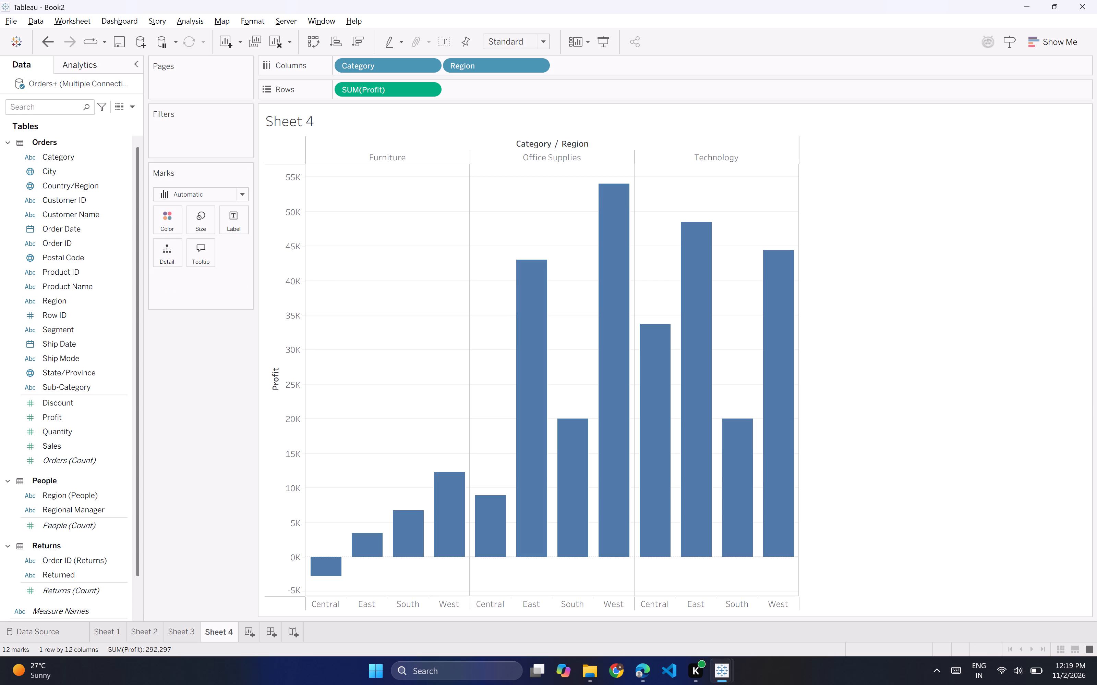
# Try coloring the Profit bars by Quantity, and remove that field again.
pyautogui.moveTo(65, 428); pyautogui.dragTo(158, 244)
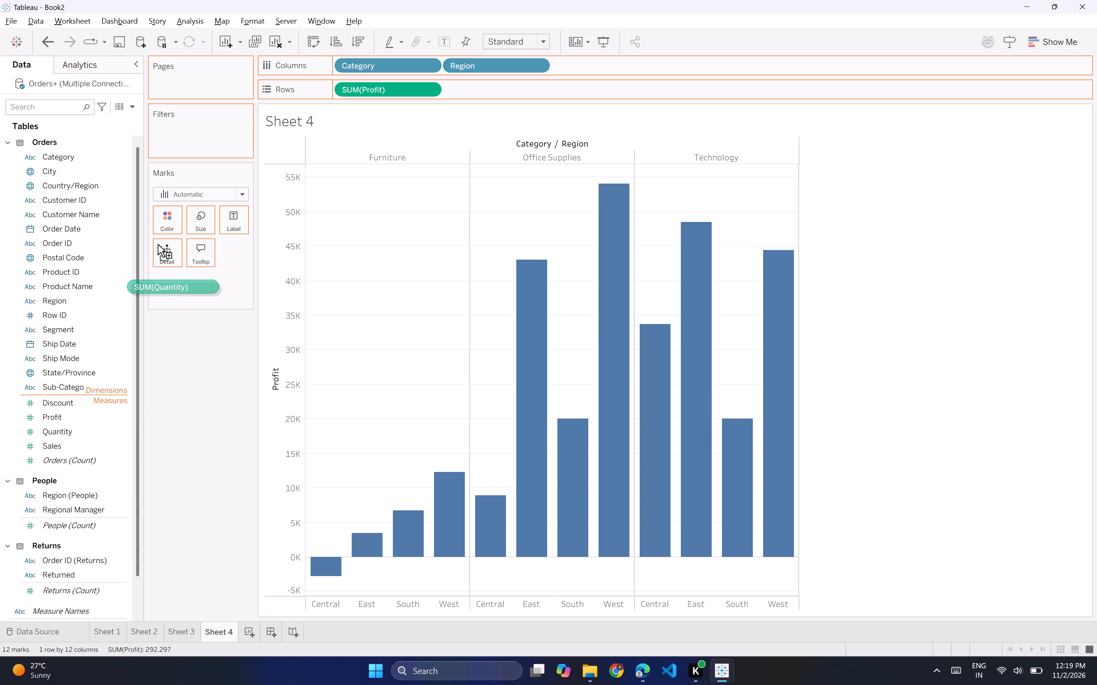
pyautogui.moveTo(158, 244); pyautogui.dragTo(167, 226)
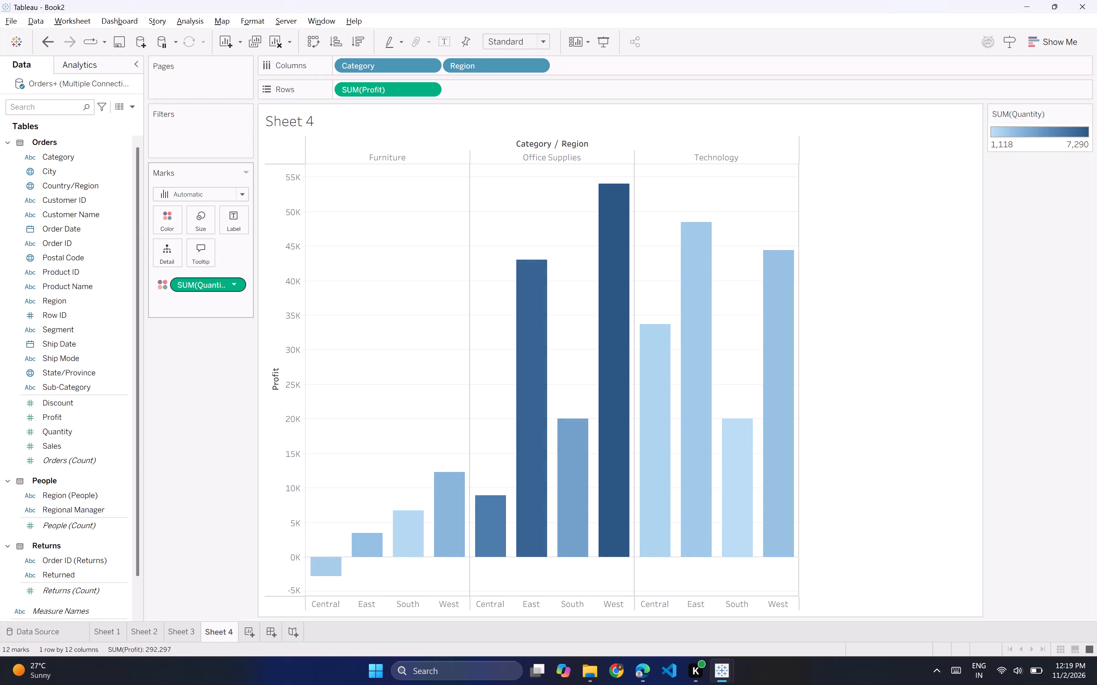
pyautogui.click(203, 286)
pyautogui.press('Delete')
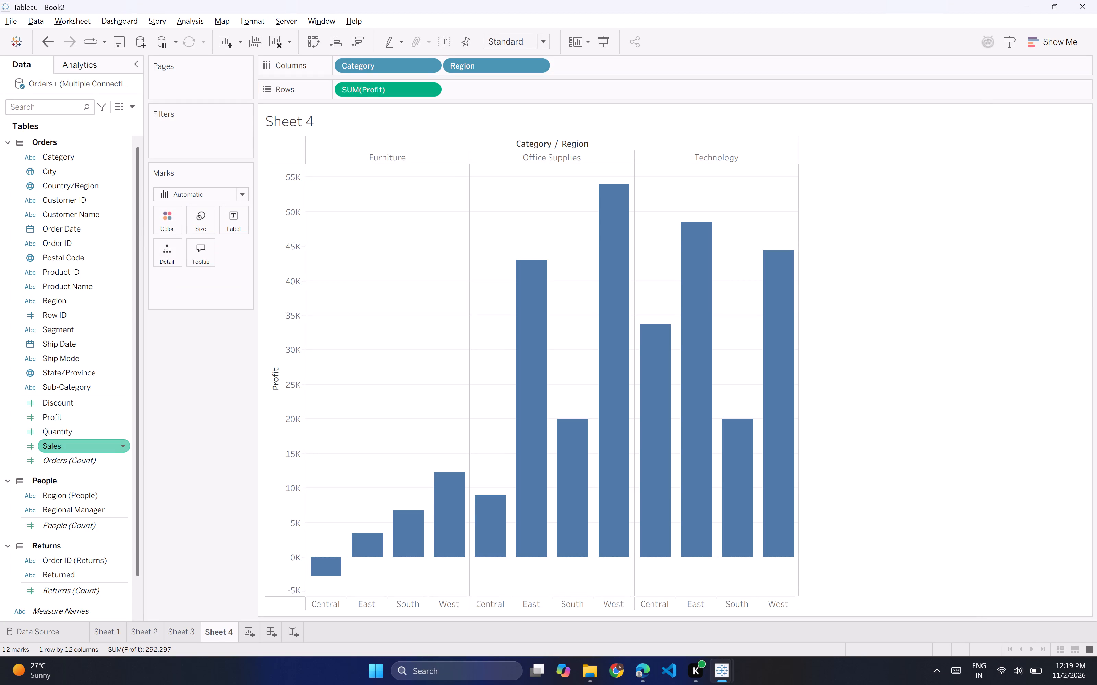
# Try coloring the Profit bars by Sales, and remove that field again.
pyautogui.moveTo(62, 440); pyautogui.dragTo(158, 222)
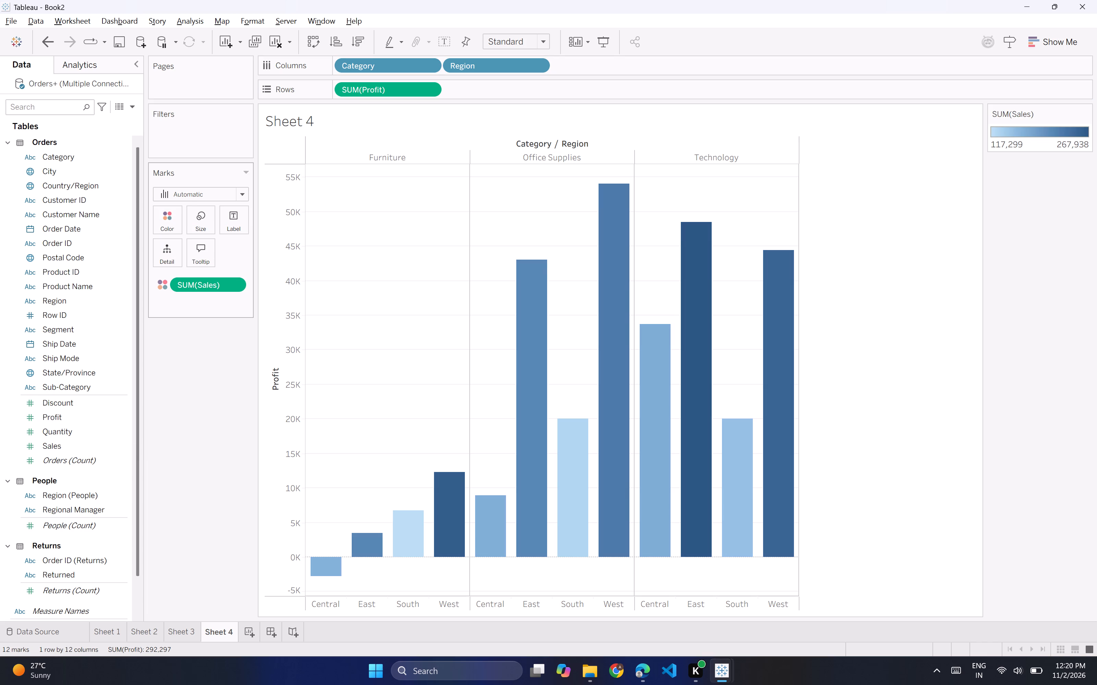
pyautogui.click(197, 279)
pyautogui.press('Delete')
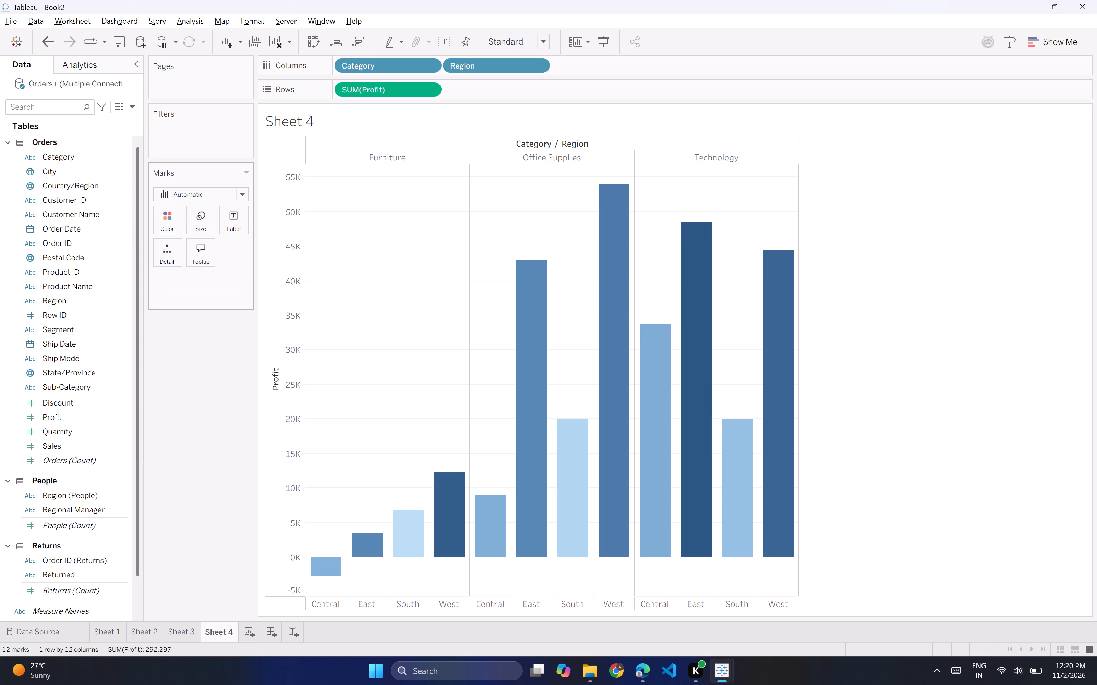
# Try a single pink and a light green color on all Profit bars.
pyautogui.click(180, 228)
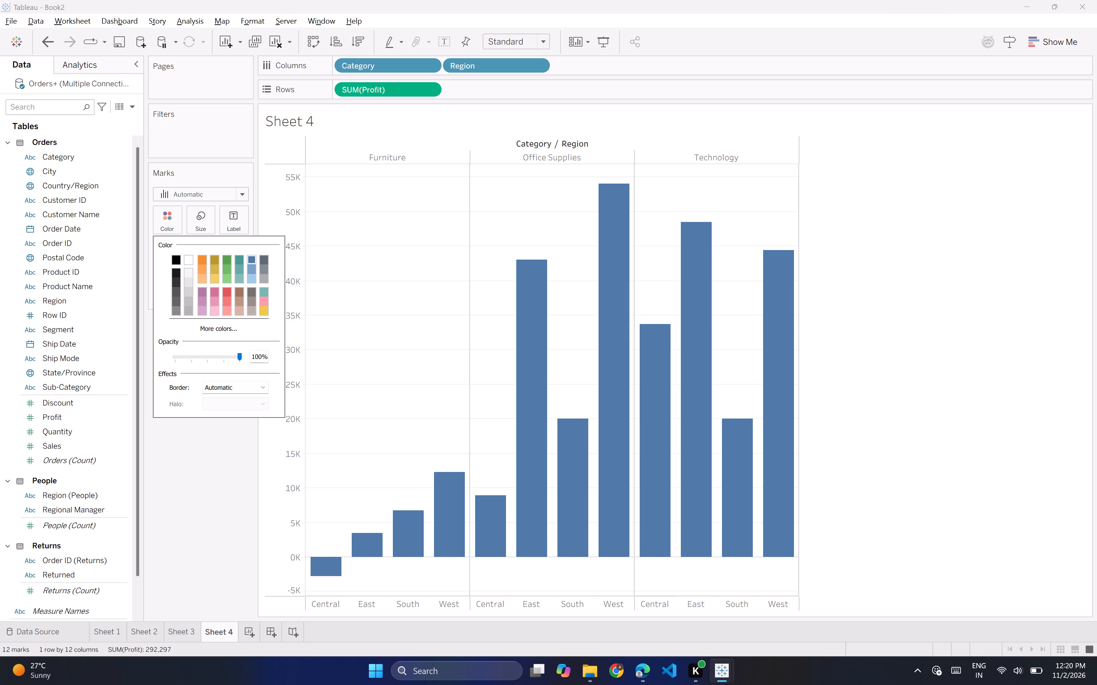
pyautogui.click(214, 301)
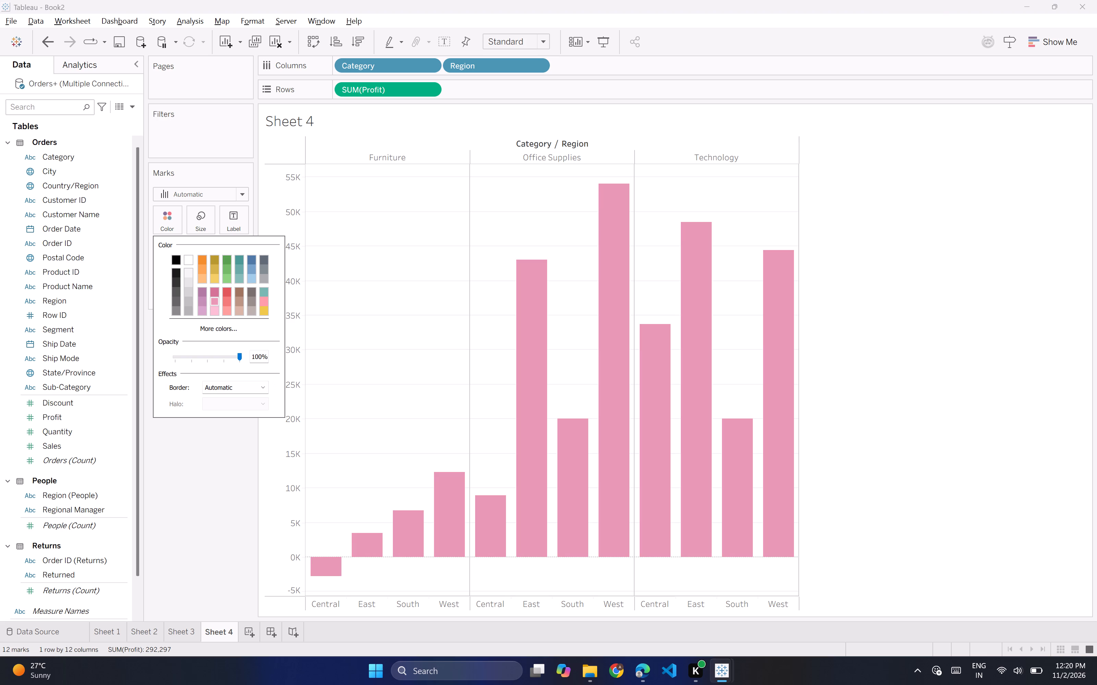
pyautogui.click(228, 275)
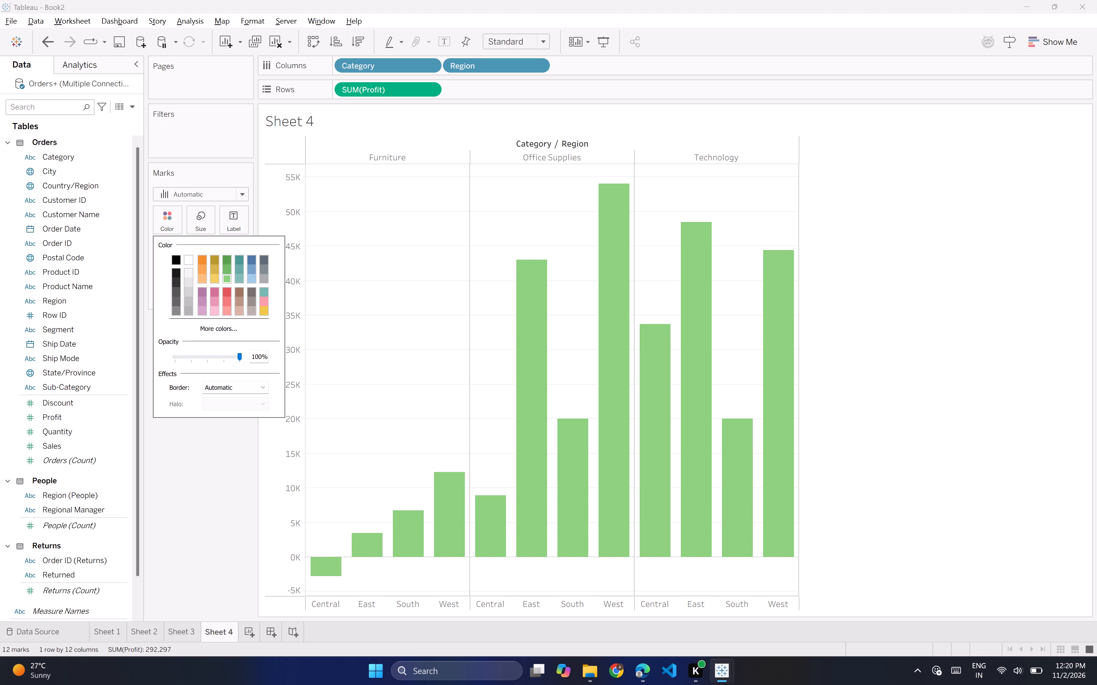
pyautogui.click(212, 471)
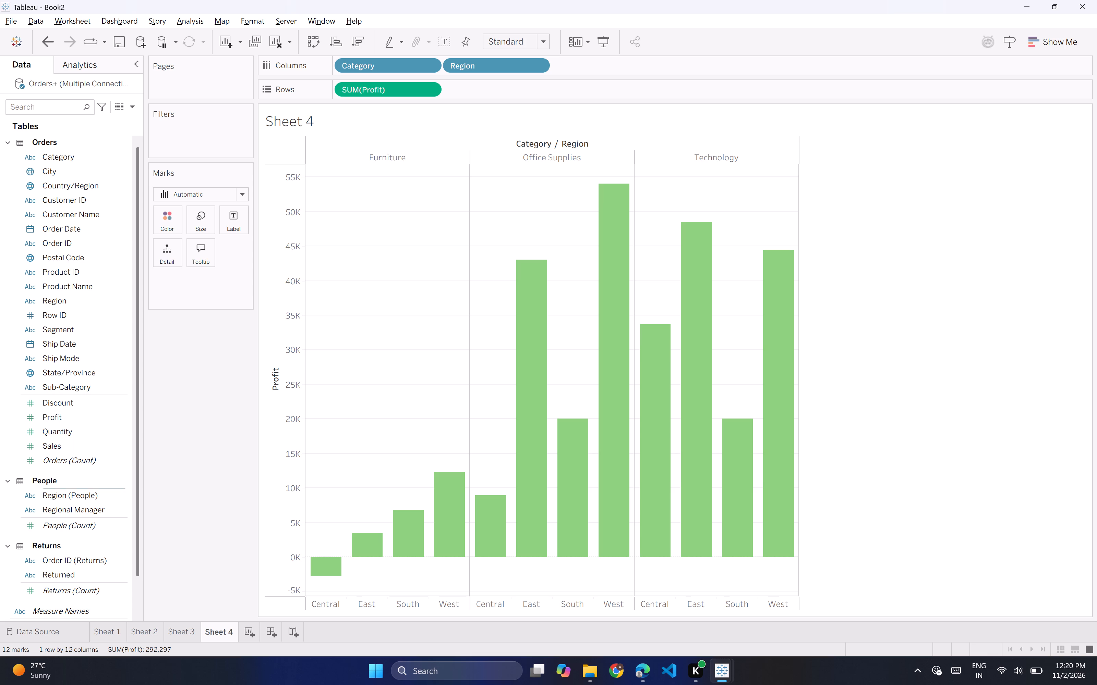
# Color all Profit bars on Sheet 4 a single purple, after trying blue.
pyautogui.scroll(-2, 81, 514)
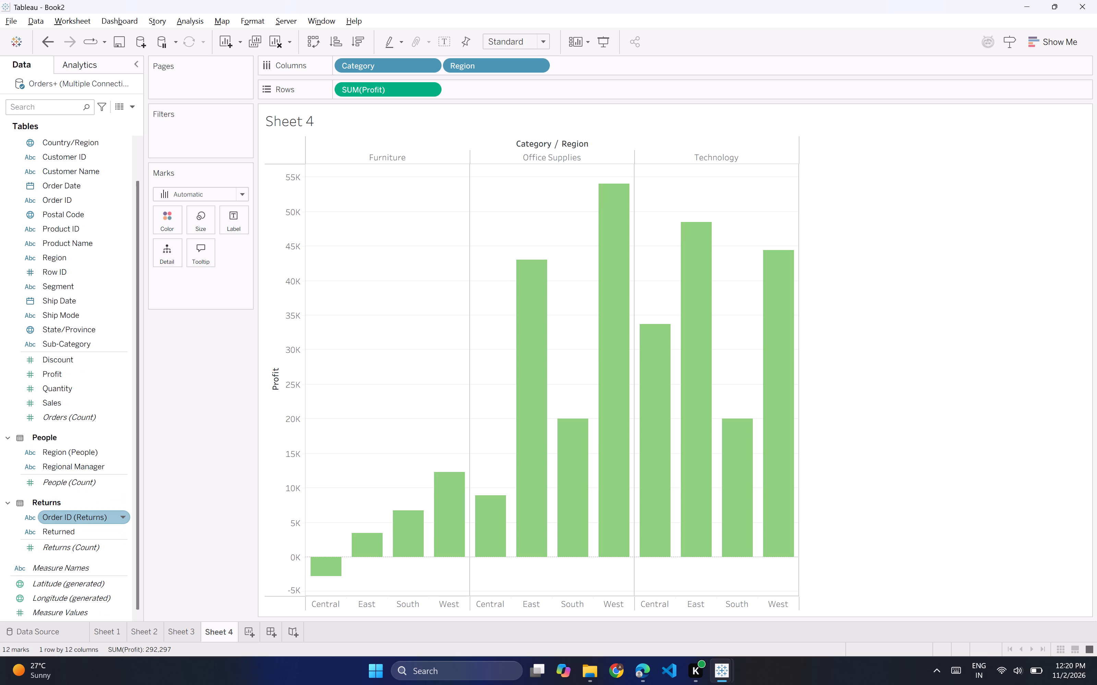
pyautogui.scroll(3, 102, 350)
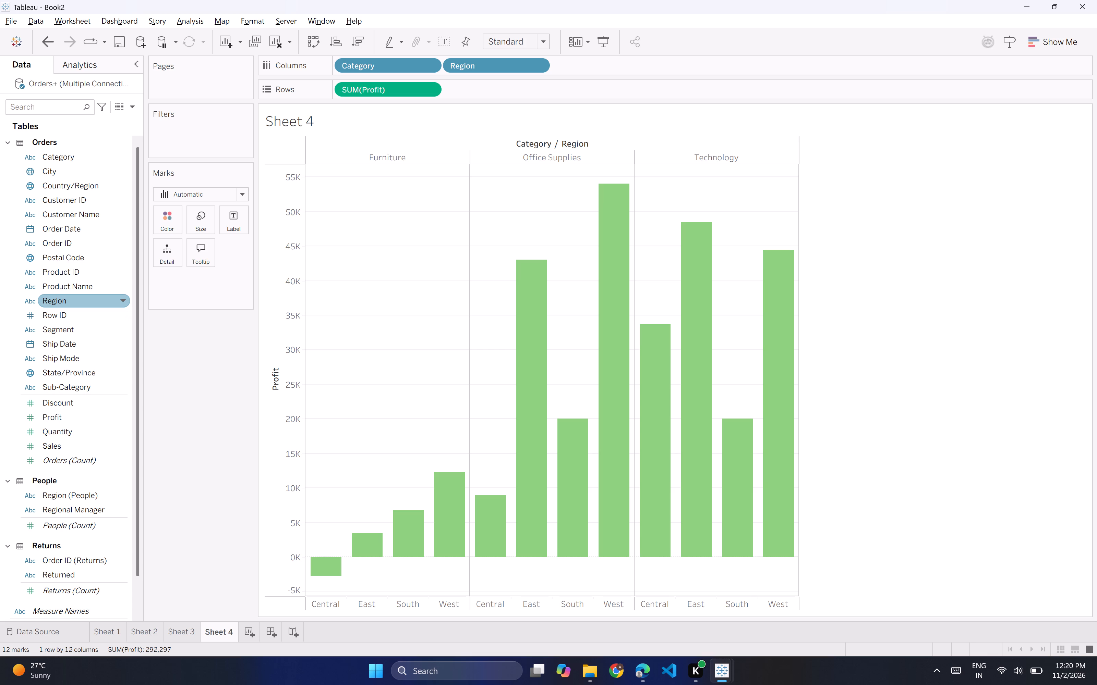
pyautogui.click(154, 217)
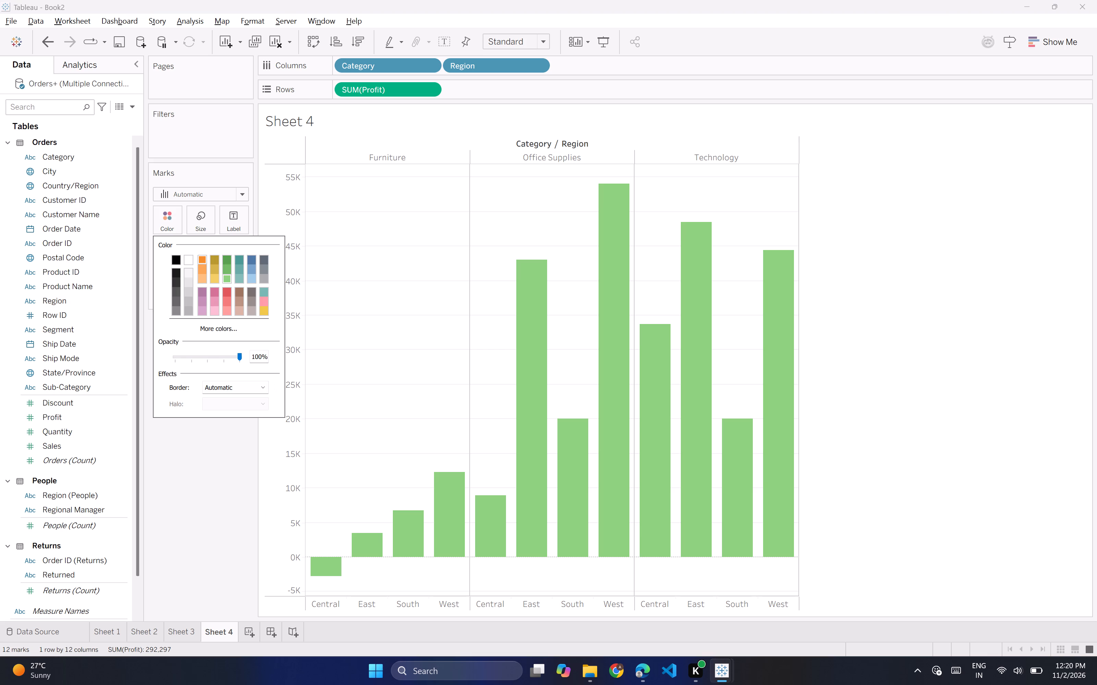
pyautogui.click(249, 266)
pyautogui.click(252, 257)
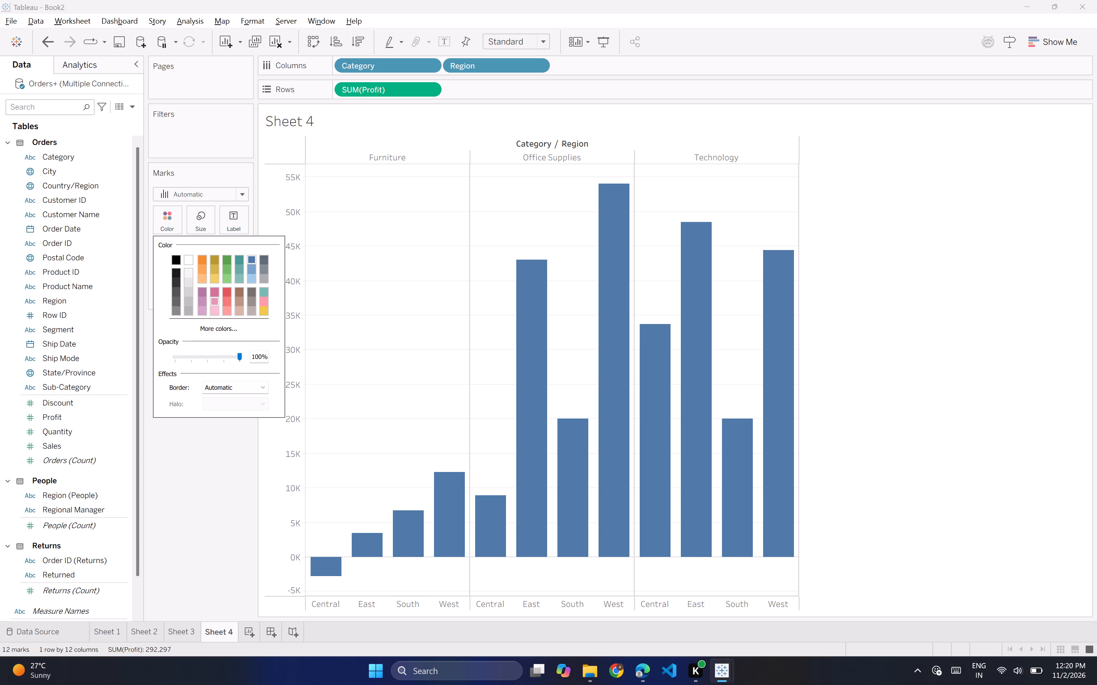
pyautogui.click(199, 291)
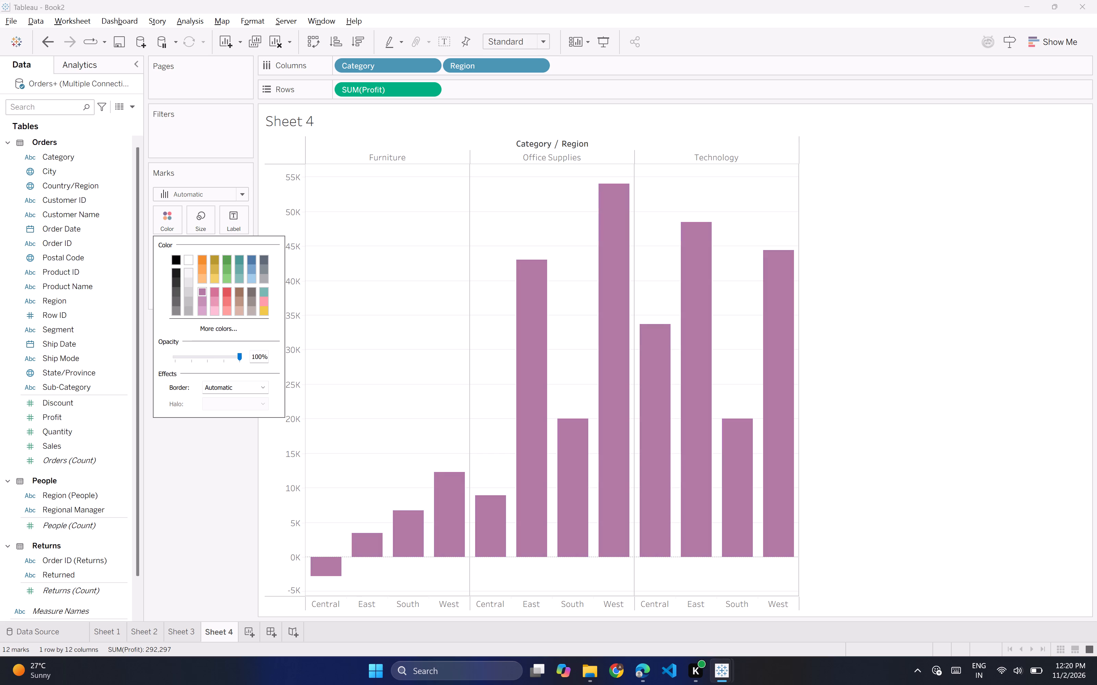
pyautogui.click(207, 422)
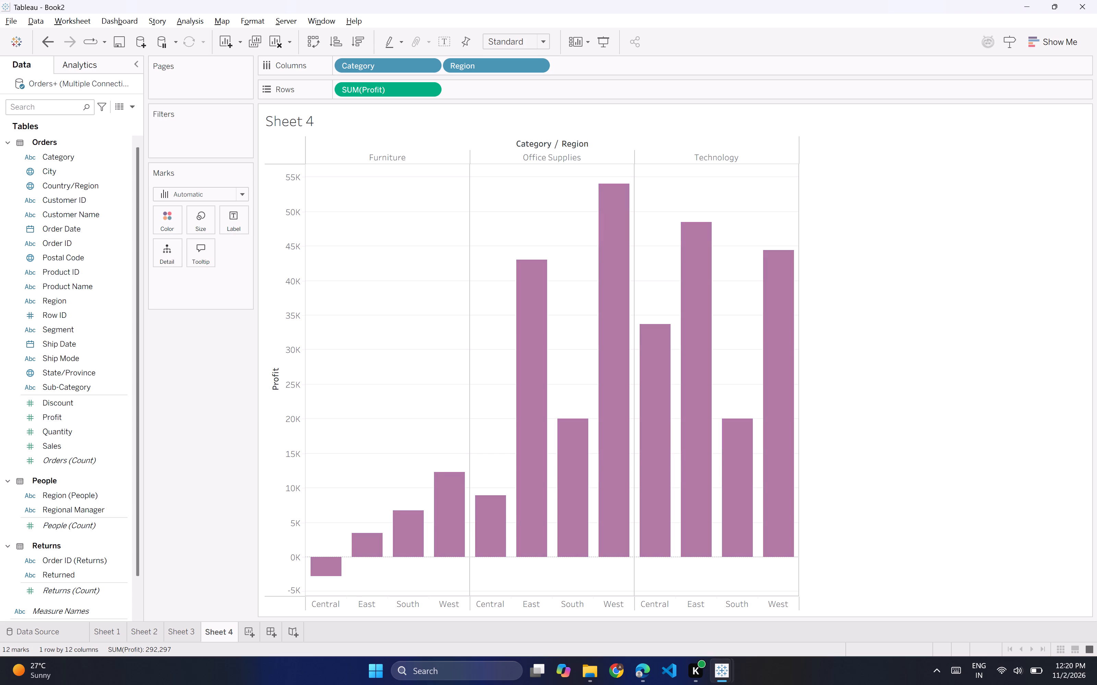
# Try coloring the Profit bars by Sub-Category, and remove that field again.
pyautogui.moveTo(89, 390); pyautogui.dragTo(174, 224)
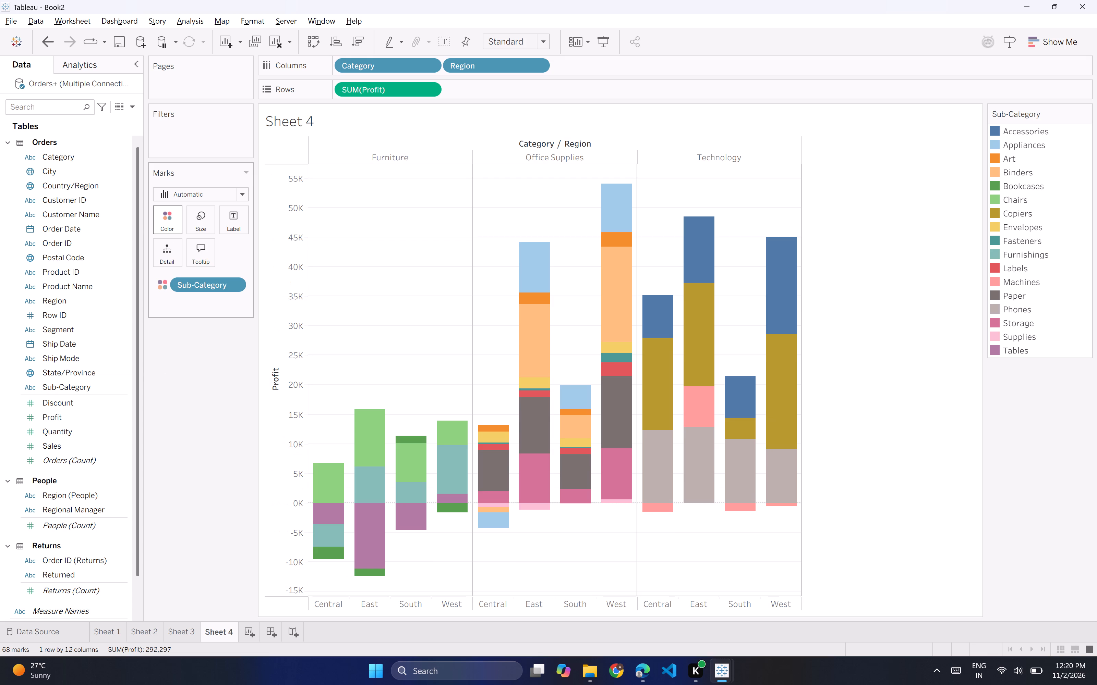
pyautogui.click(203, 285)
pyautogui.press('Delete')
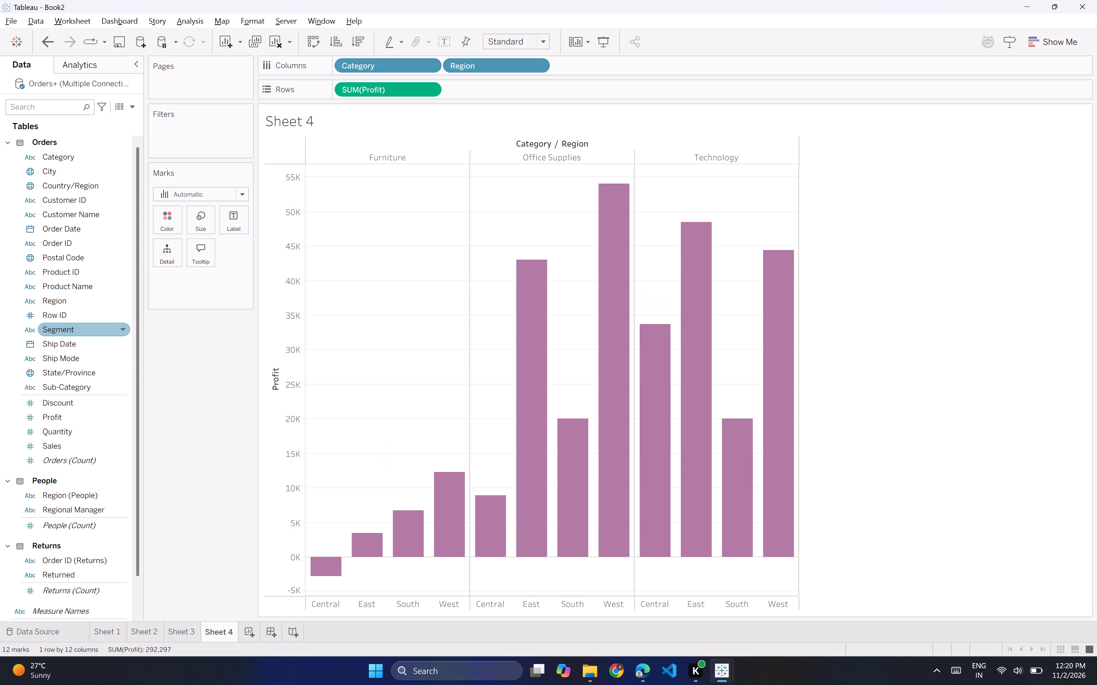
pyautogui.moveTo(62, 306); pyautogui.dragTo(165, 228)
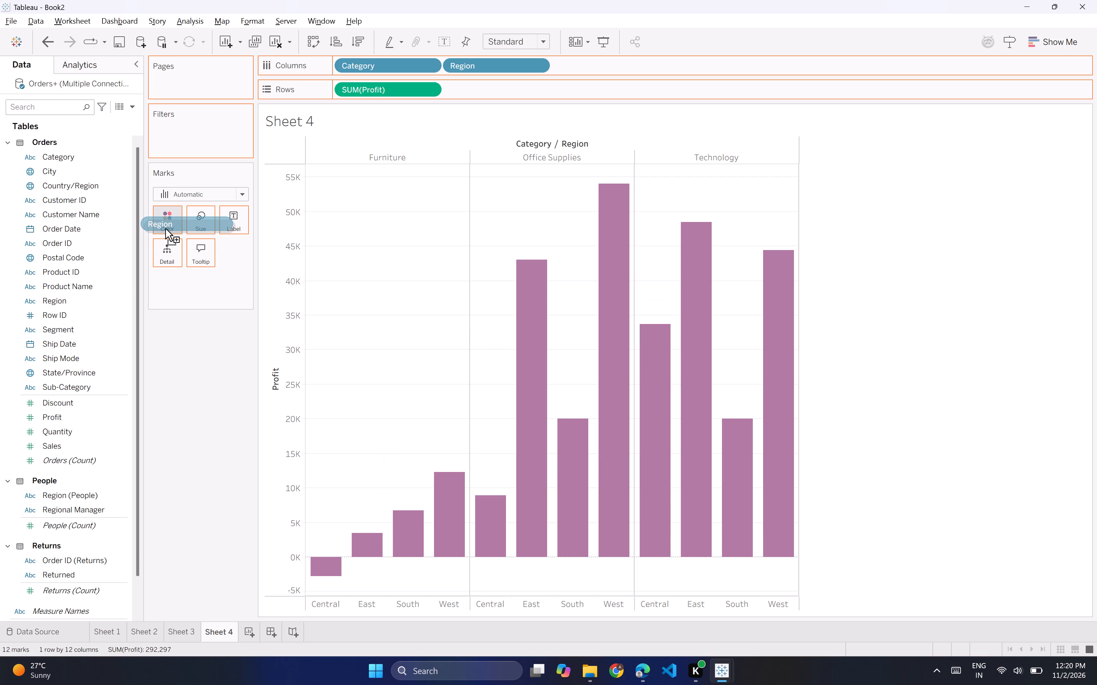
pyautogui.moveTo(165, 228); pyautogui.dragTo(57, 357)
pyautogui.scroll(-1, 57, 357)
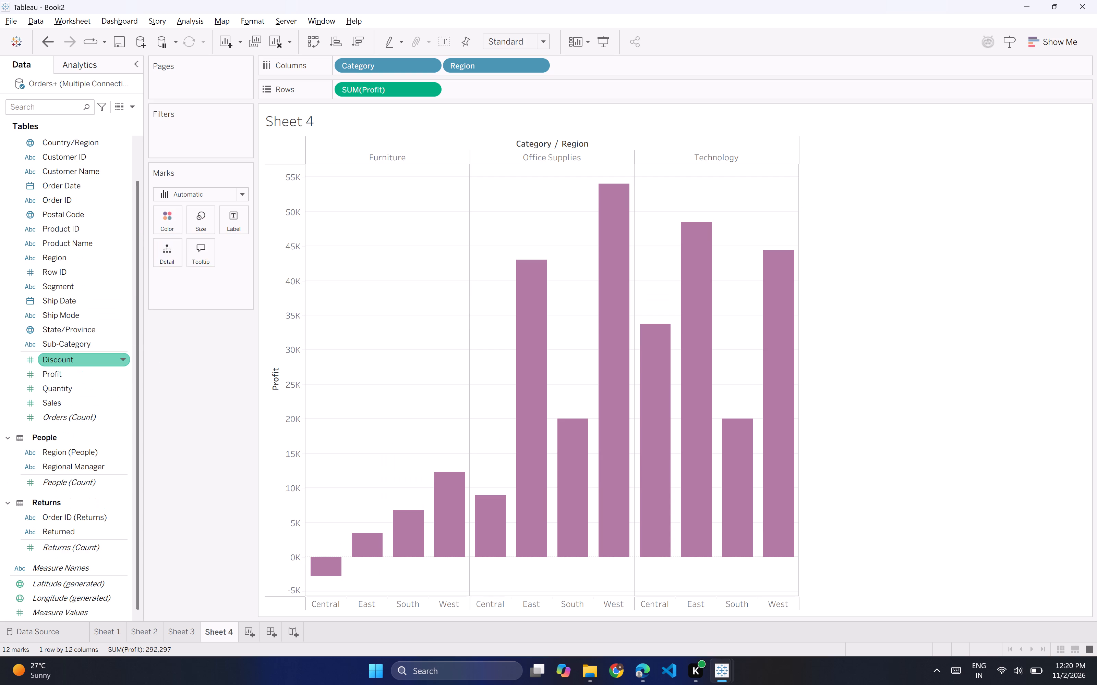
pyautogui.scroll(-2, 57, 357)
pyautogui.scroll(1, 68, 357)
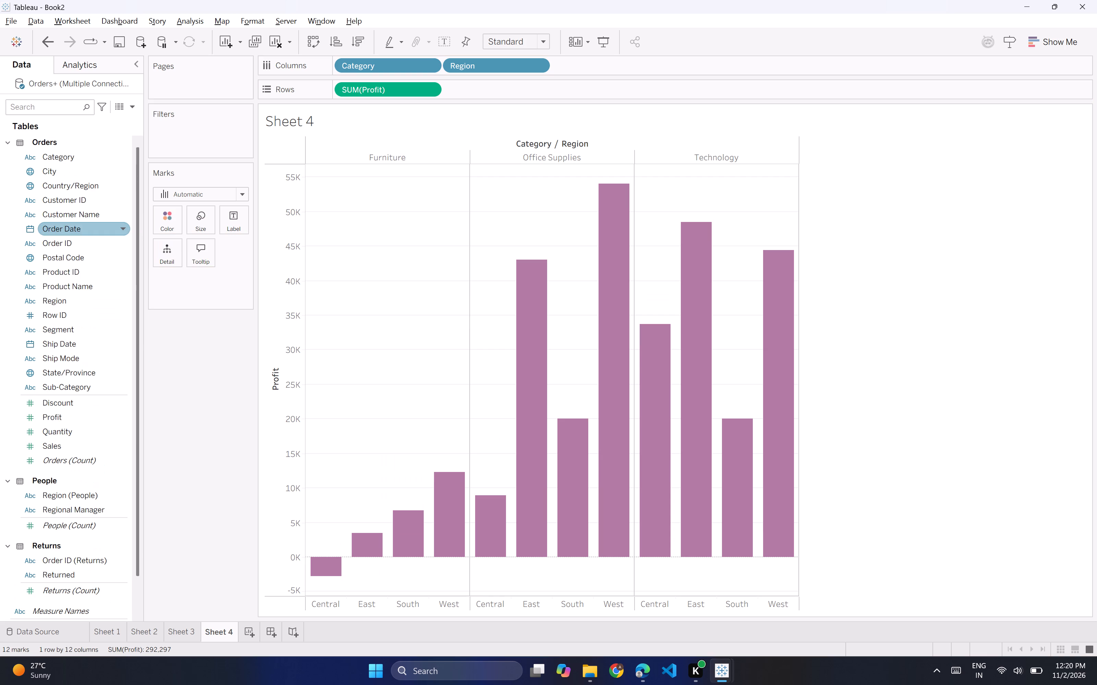
# Add a fifth worksheet to the workbook.
pyautogui.click(248, 622)
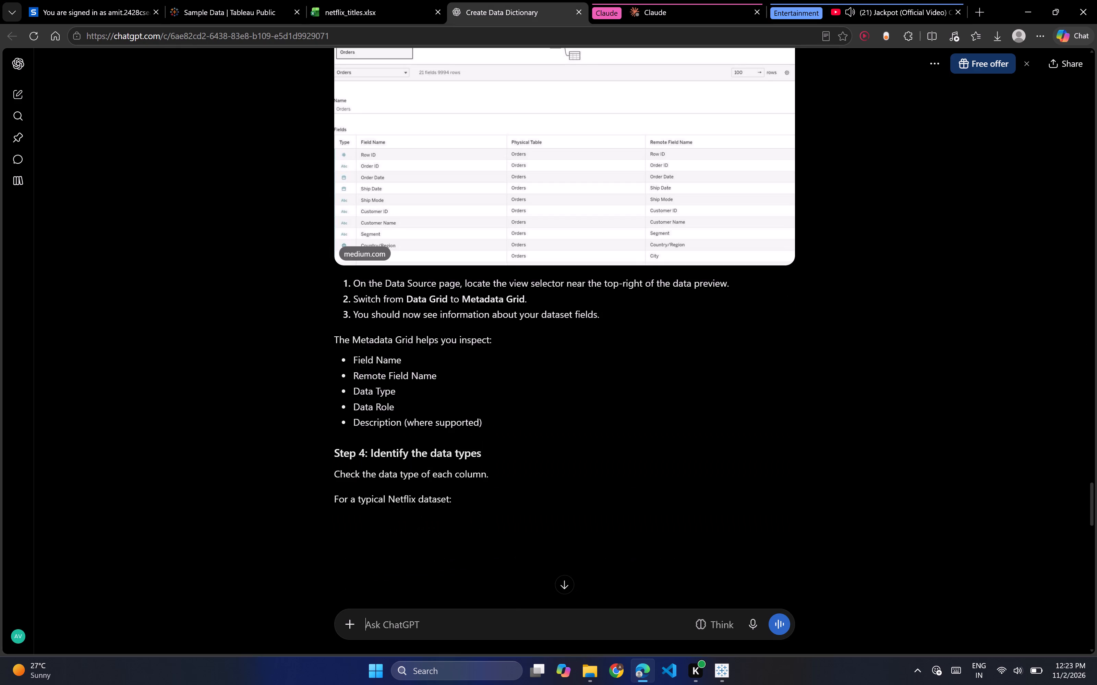
pyautogui.scroll(-5, 405, 423)
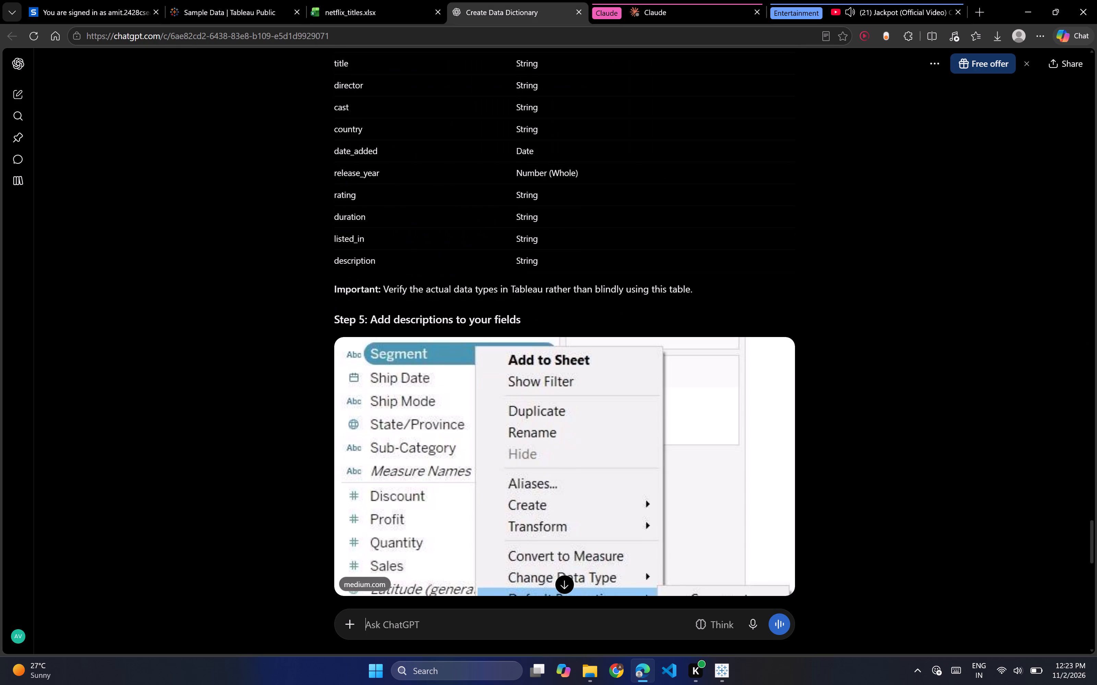
pyautogui.scroll(-2, 405, 423)
pyautogui.scroll(2, 405, 423)
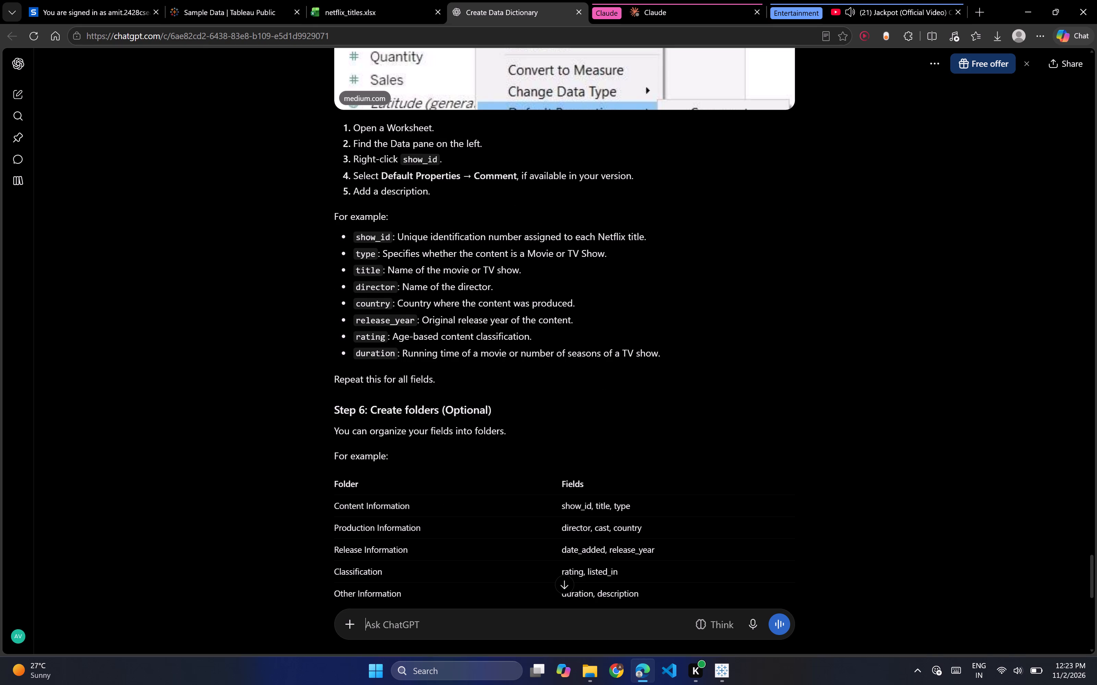
pyautogui.scroll(1, 405, 423)
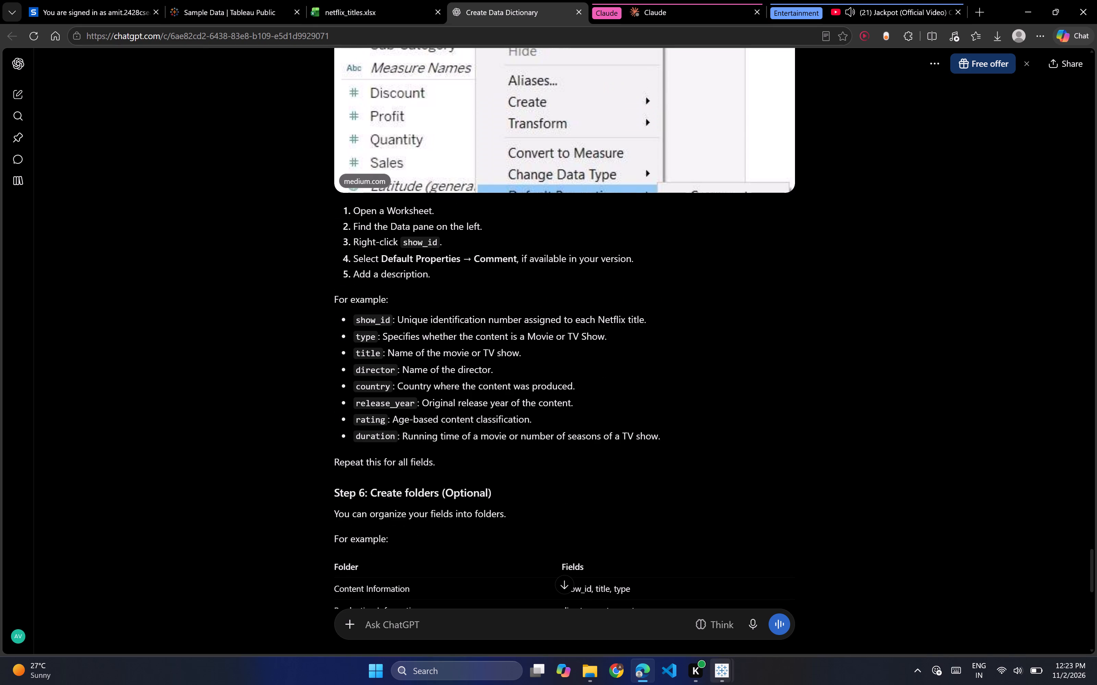
# Switch to the Tableau Book1 window and close it.
pyautogui.click(723, 680)
pyautogui.click(692, 572)
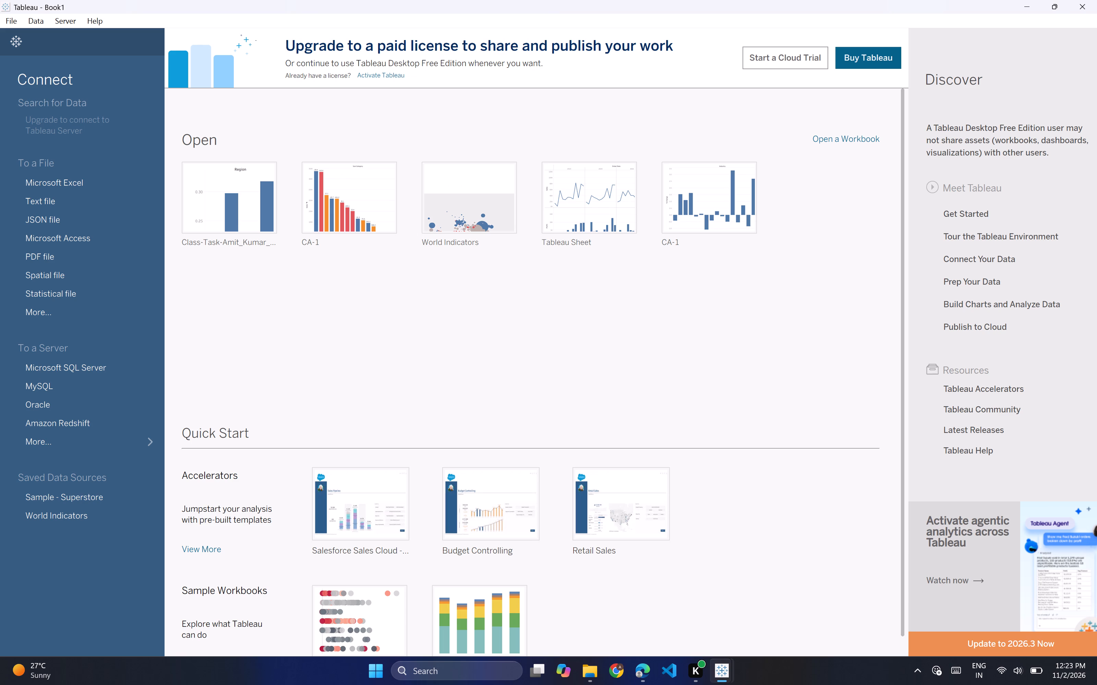
pyautogui.click(1096, 0)
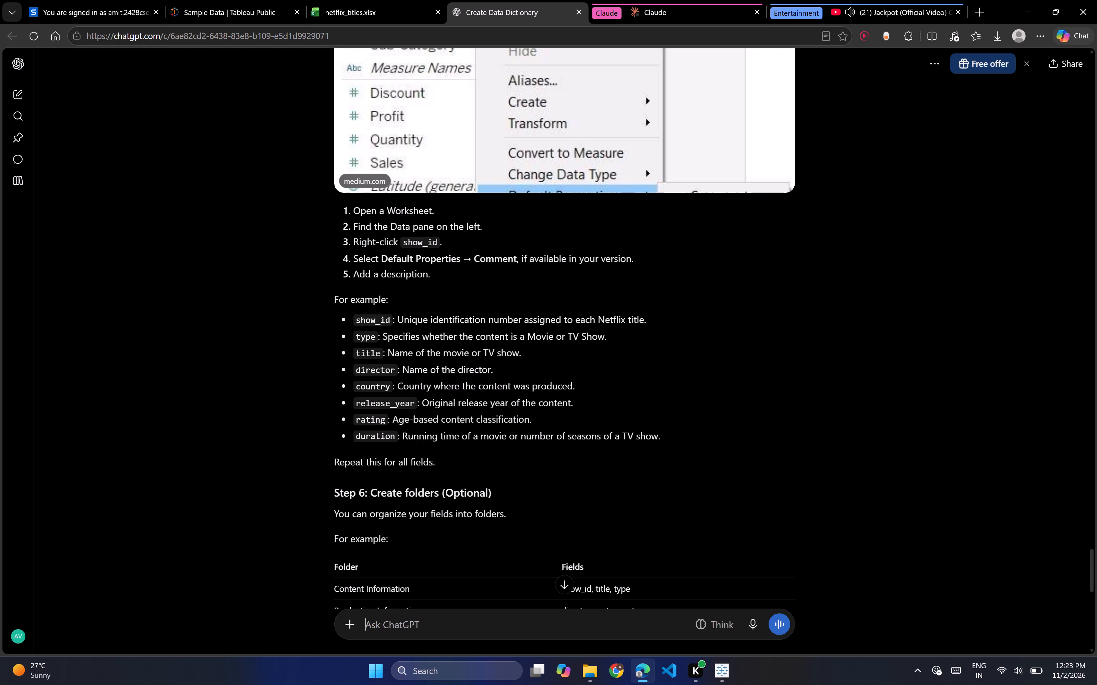
# Switch to the Tableau Book2 workbook and place Region on Columns and Segment on Rows in Sheet 5.
pyautogui.click(727, 670)
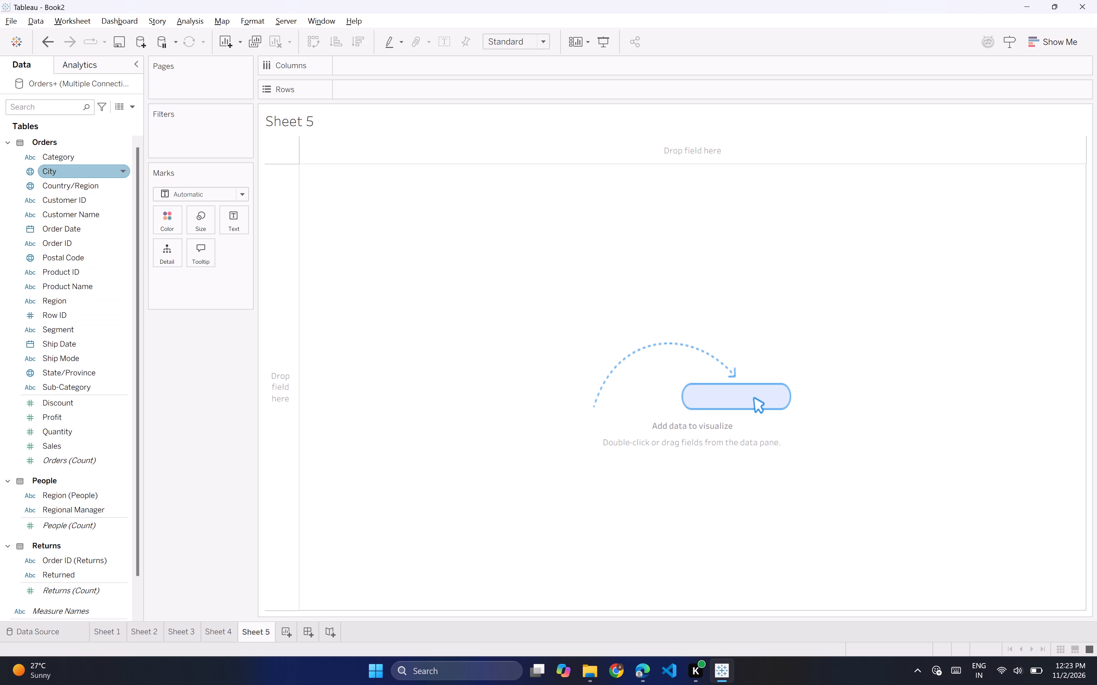
pyautogui.moveTo(67, 247); pyautogui.dragTo(243, 198)
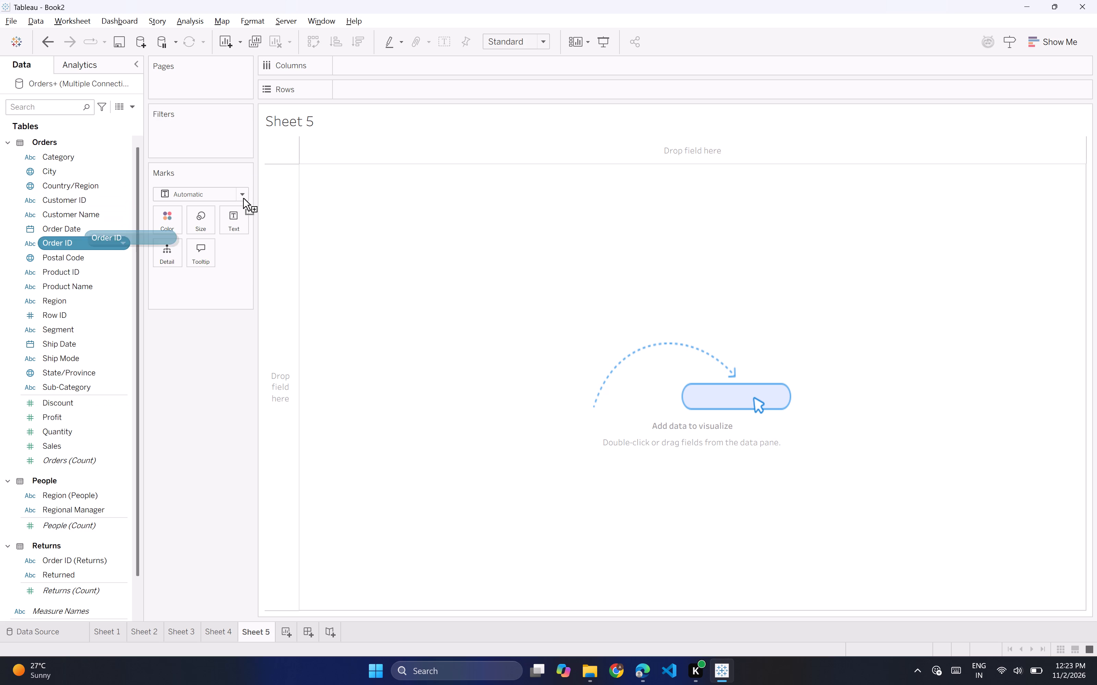
pyautogui.moveTo(243, 198); pyautogui.dragTo(61, 249)
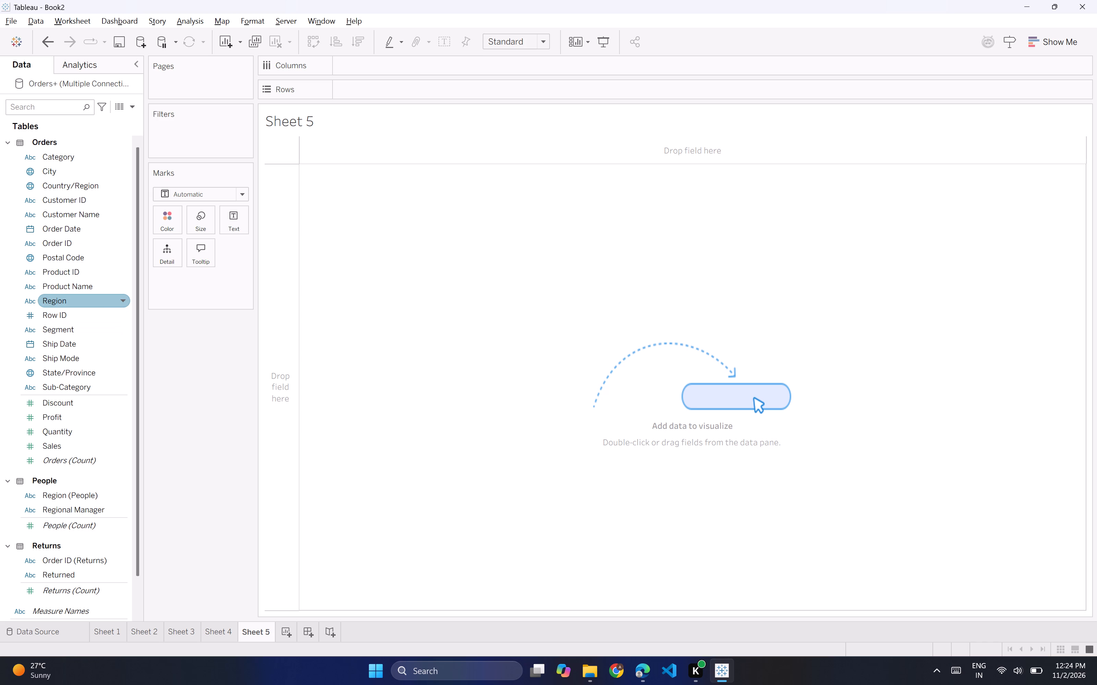
pyautogui.moveTo(64, 300); pyautogui.dragTo(282, 161)
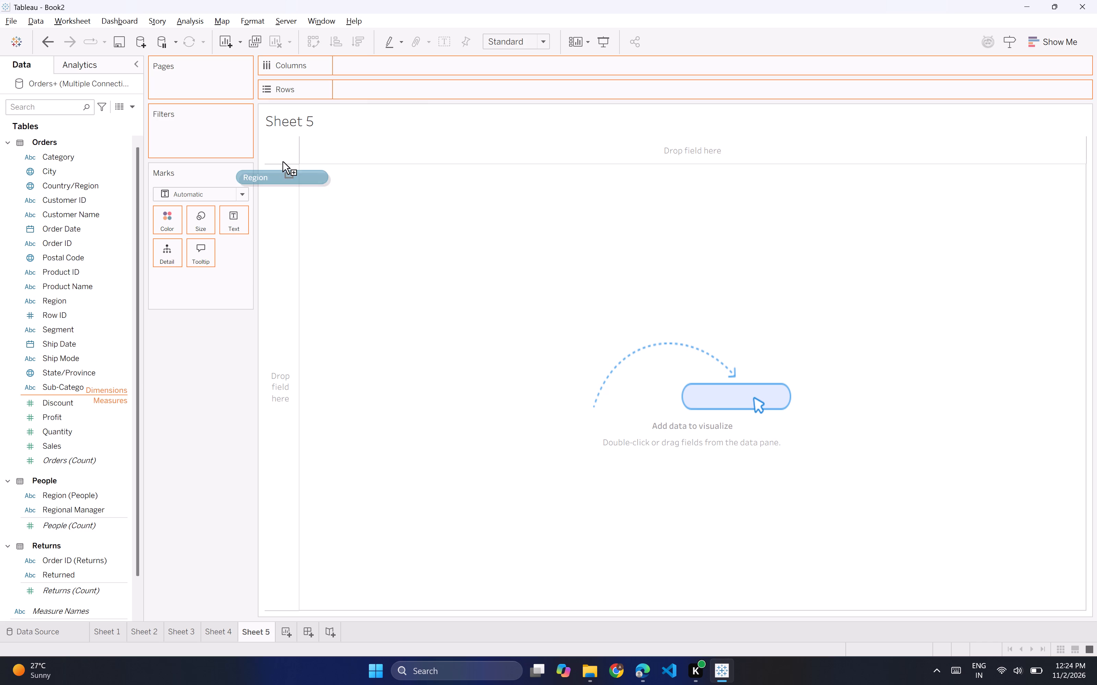
pyautogui.moveTo(282, 161); pyautogui.dragTo(363, 65)
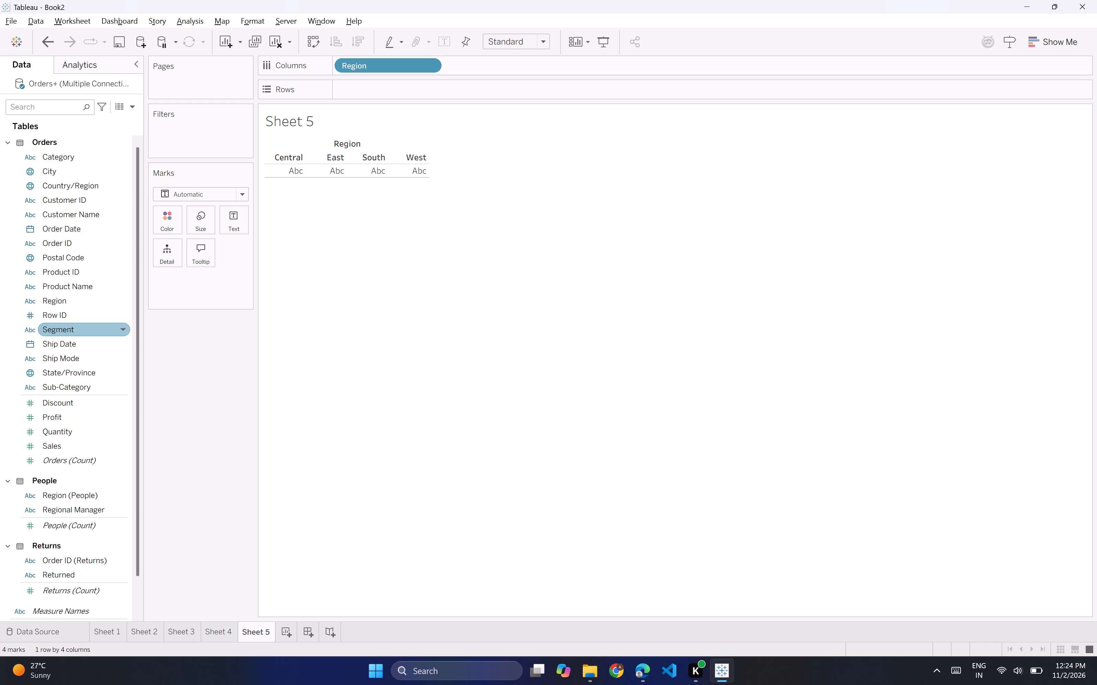
pyautogui.moveTo(71, 333); pyautogui.dragTo(384, 87)
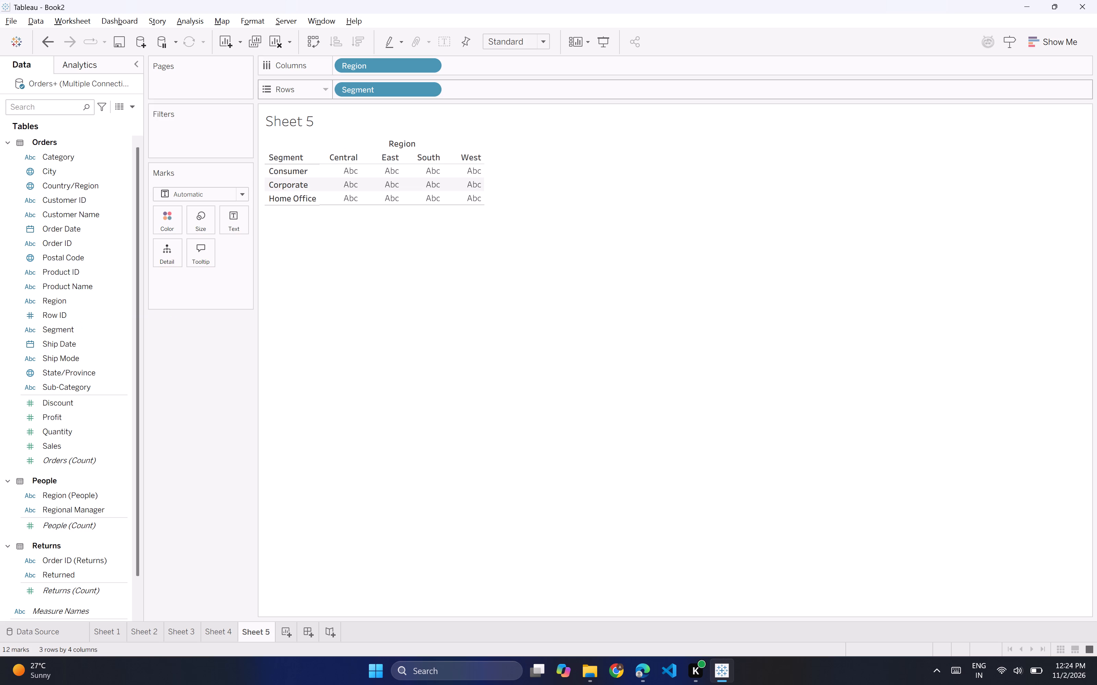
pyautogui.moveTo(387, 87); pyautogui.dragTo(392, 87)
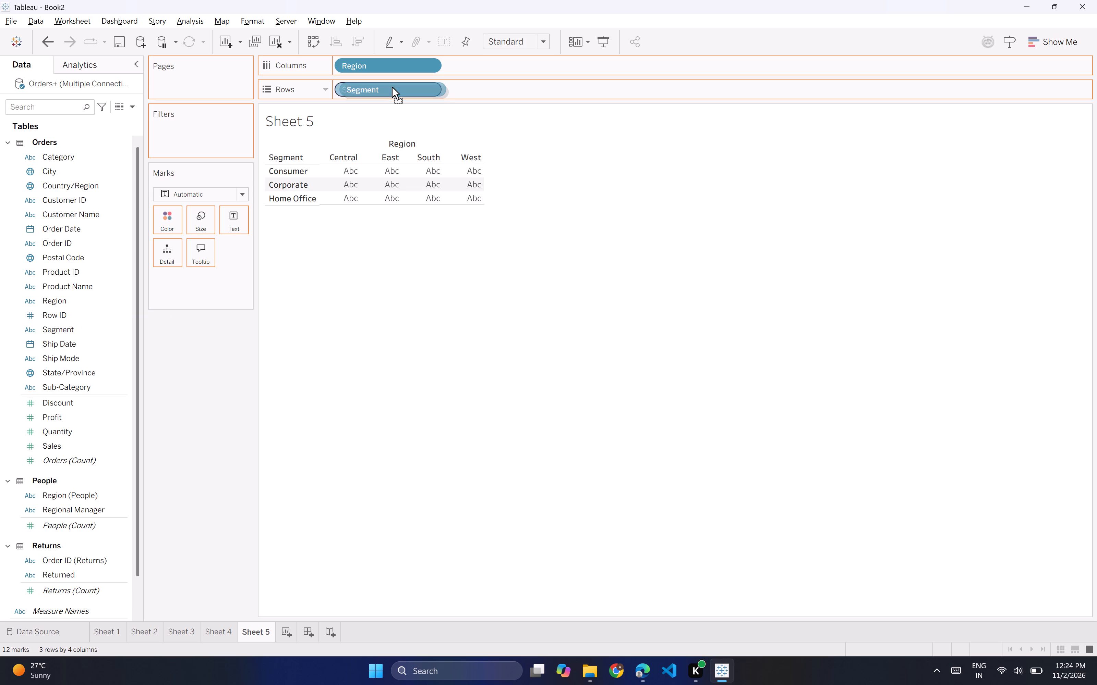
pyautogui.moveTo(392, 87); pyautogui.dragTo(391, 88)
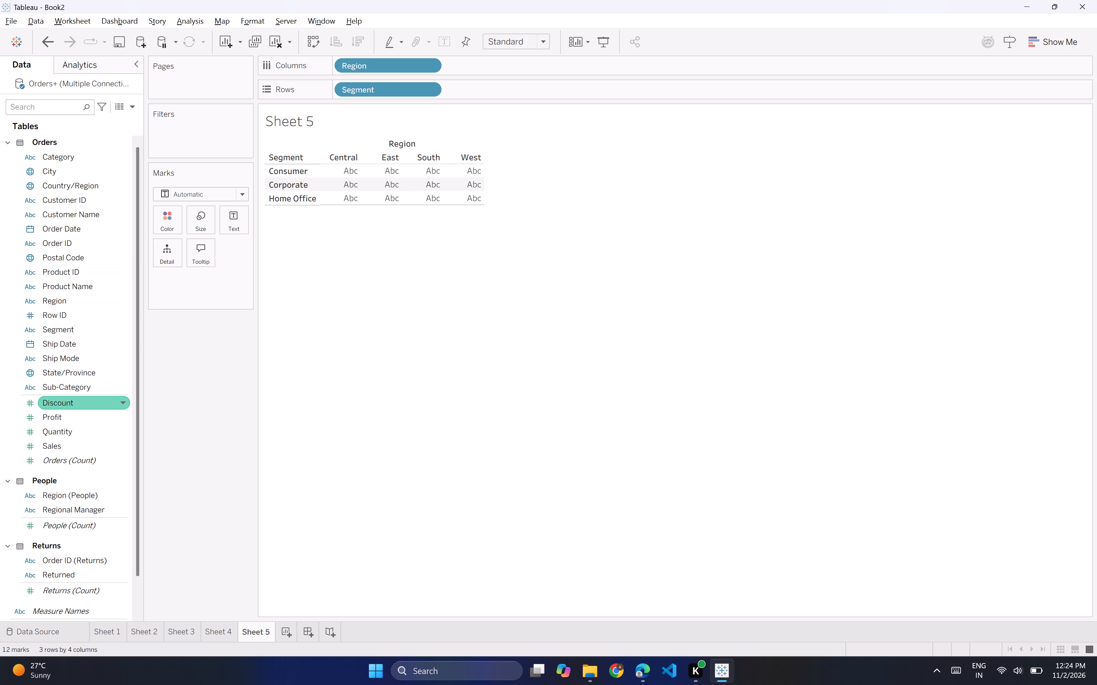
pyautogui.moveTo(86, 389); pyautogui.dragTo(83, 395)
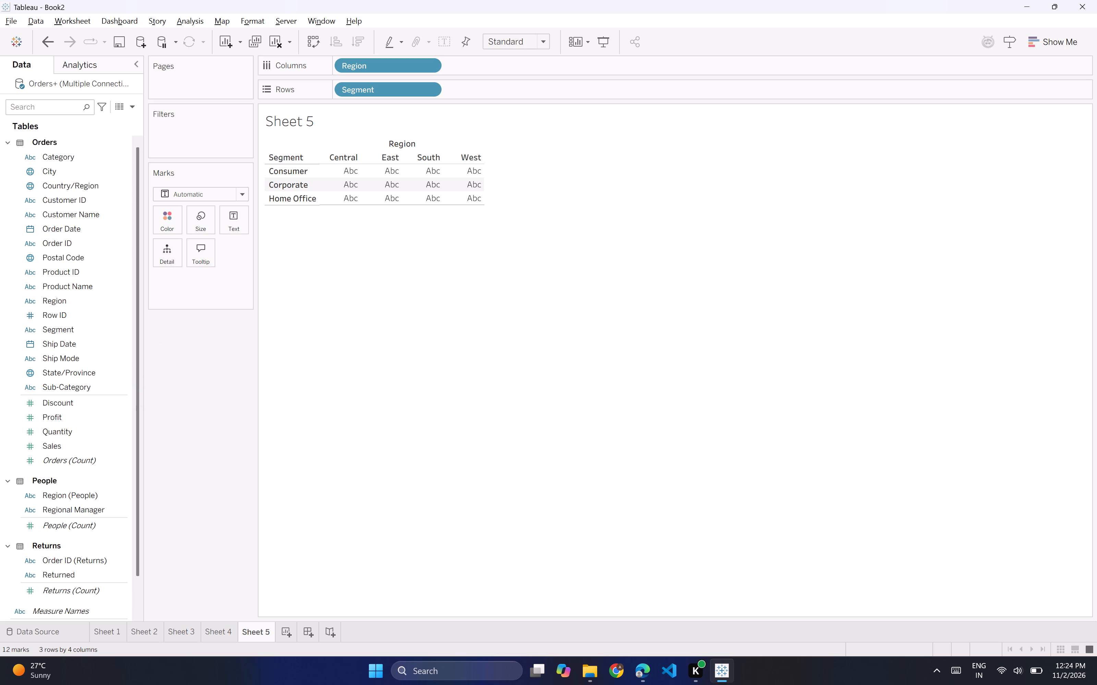
# Add Category to Rows after Segment and Sales to Columns after Region in Sheet 5.
pyautogui.moveTo(61, 157); pyautogui.dragTo(473, 92)
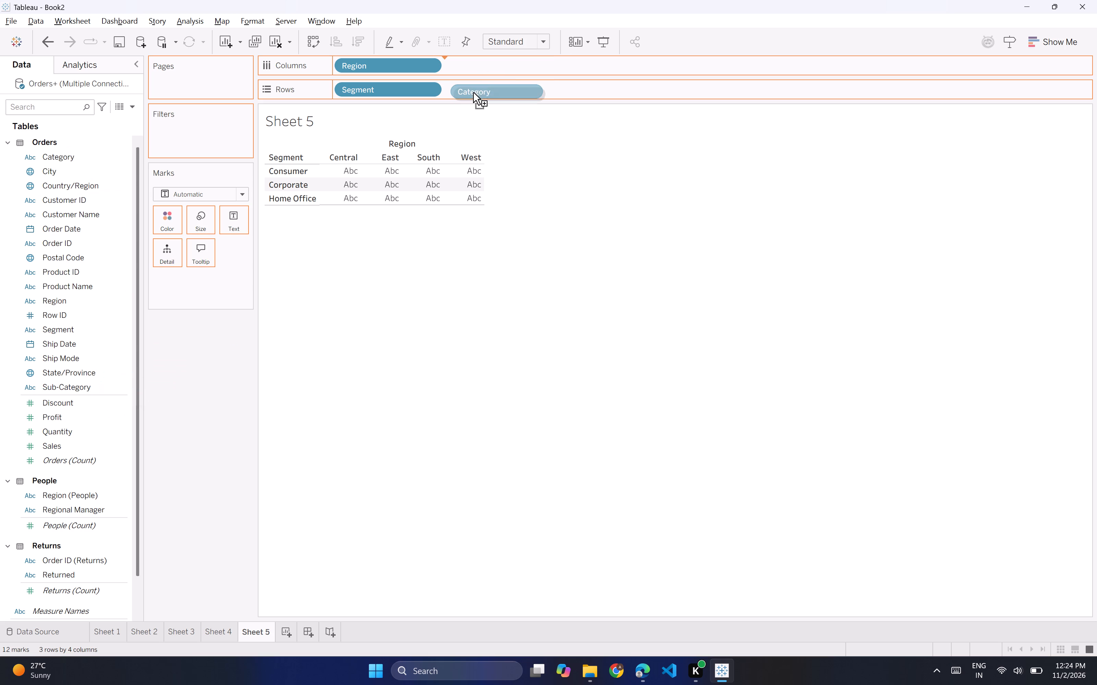
pyautogui.moveTo(473, 92); pyautogui.dragTo(483, 85)
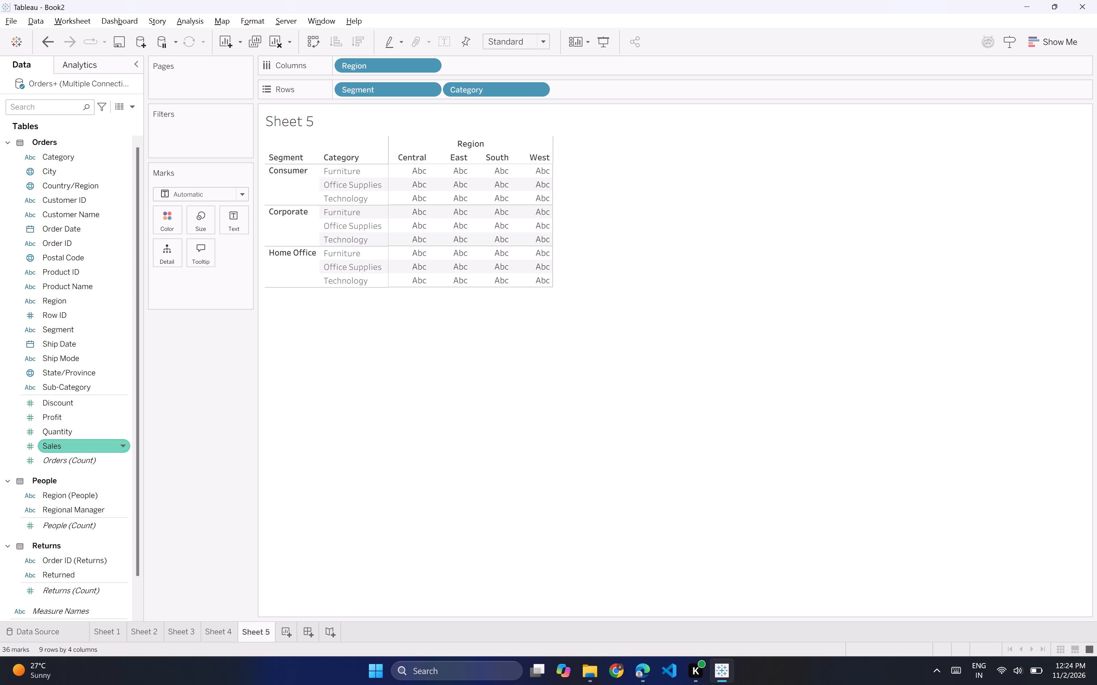
pyautogui.moveTo(64, 439); pyautogui.dragTo(463, 55)
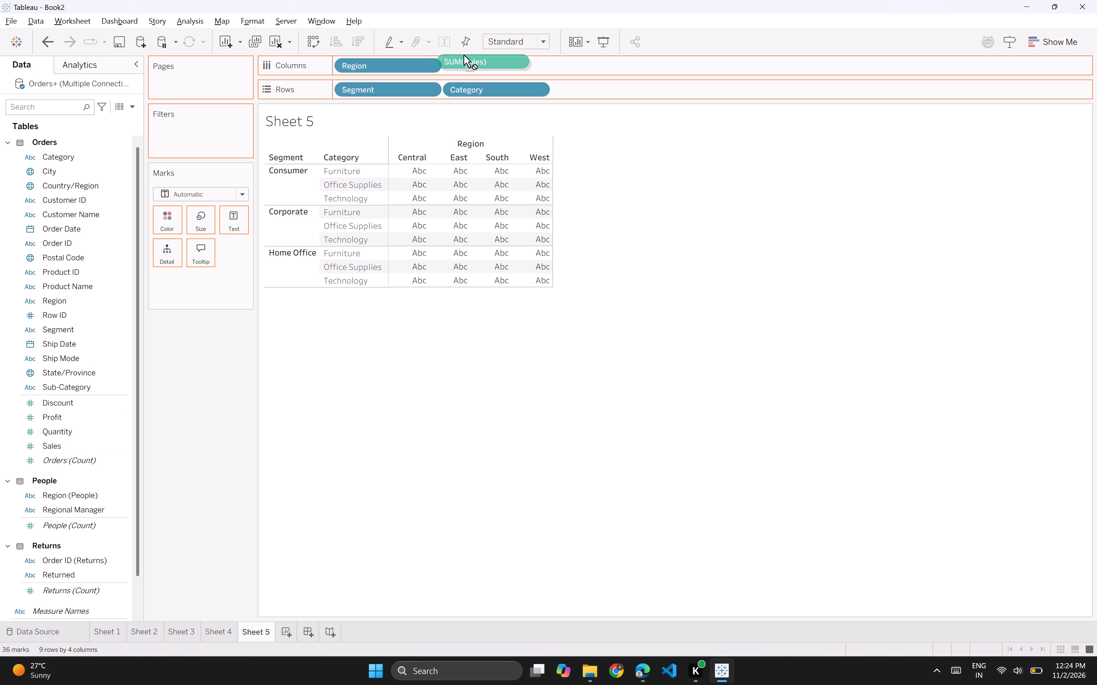
pyautogui.moveTo(463, 55); pyautogui.dragTo(472, 60)
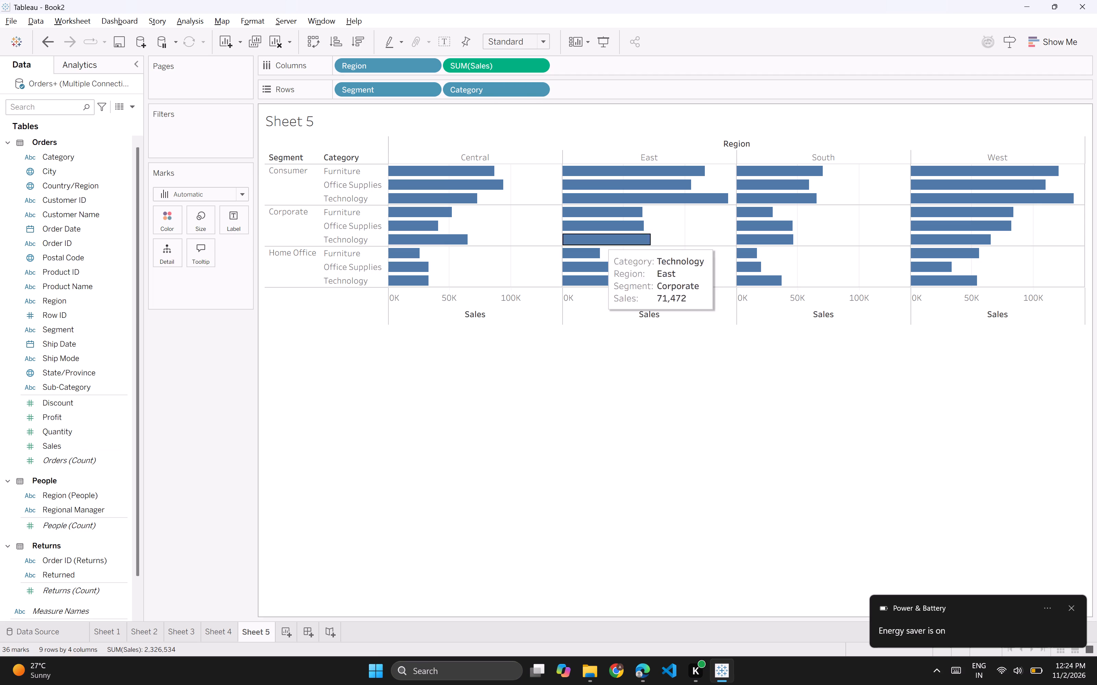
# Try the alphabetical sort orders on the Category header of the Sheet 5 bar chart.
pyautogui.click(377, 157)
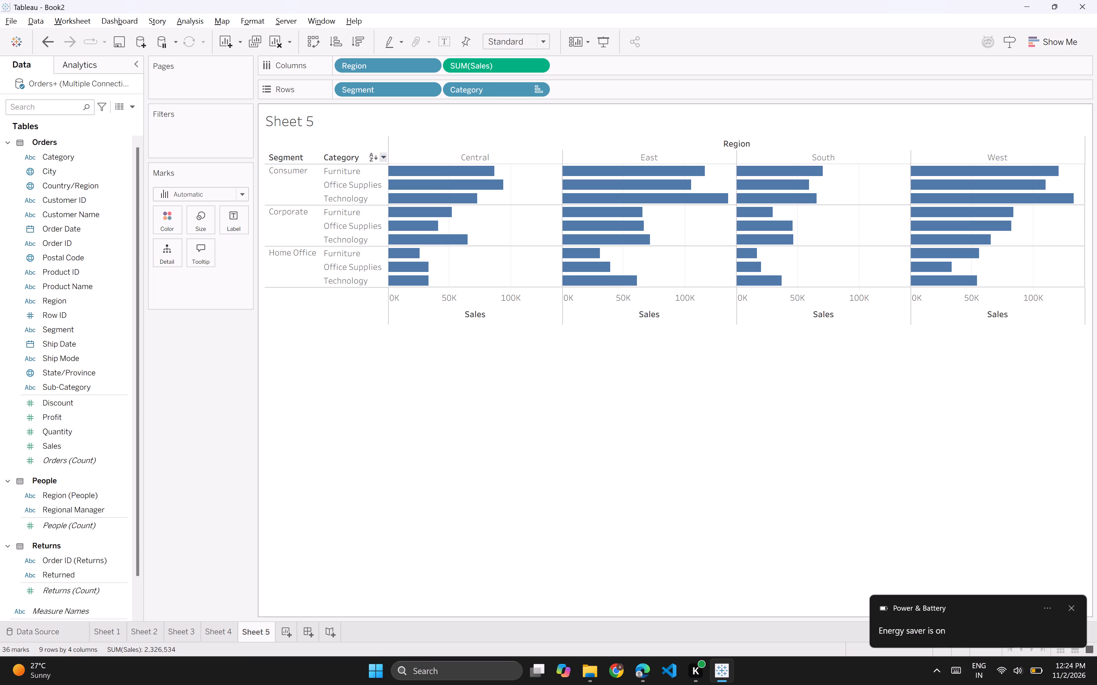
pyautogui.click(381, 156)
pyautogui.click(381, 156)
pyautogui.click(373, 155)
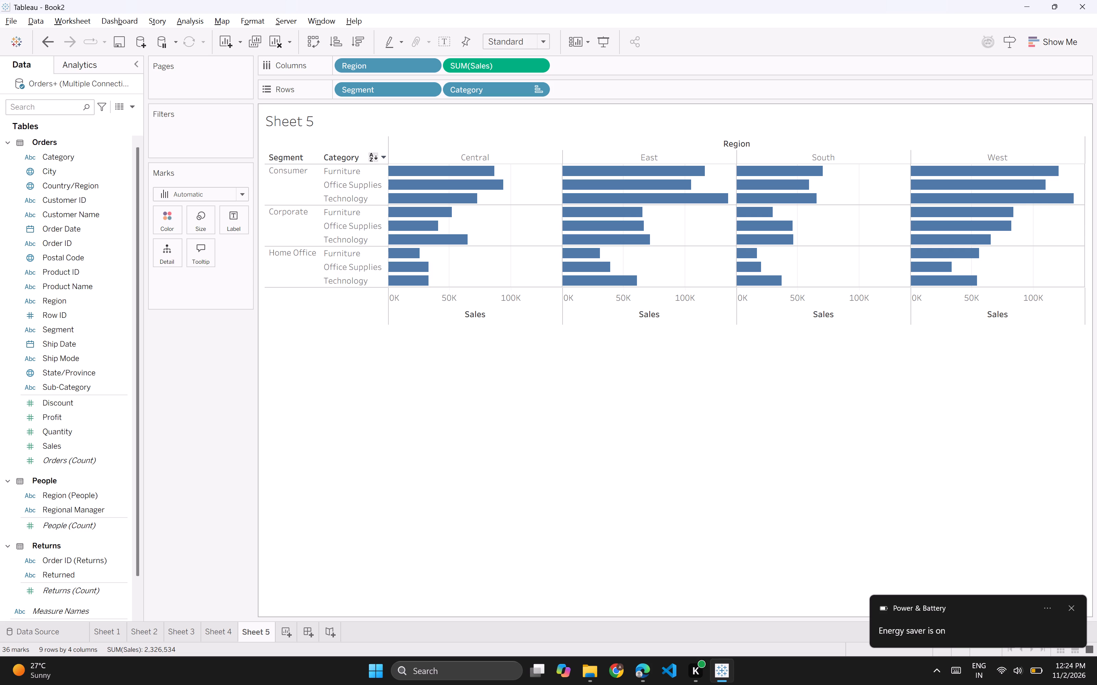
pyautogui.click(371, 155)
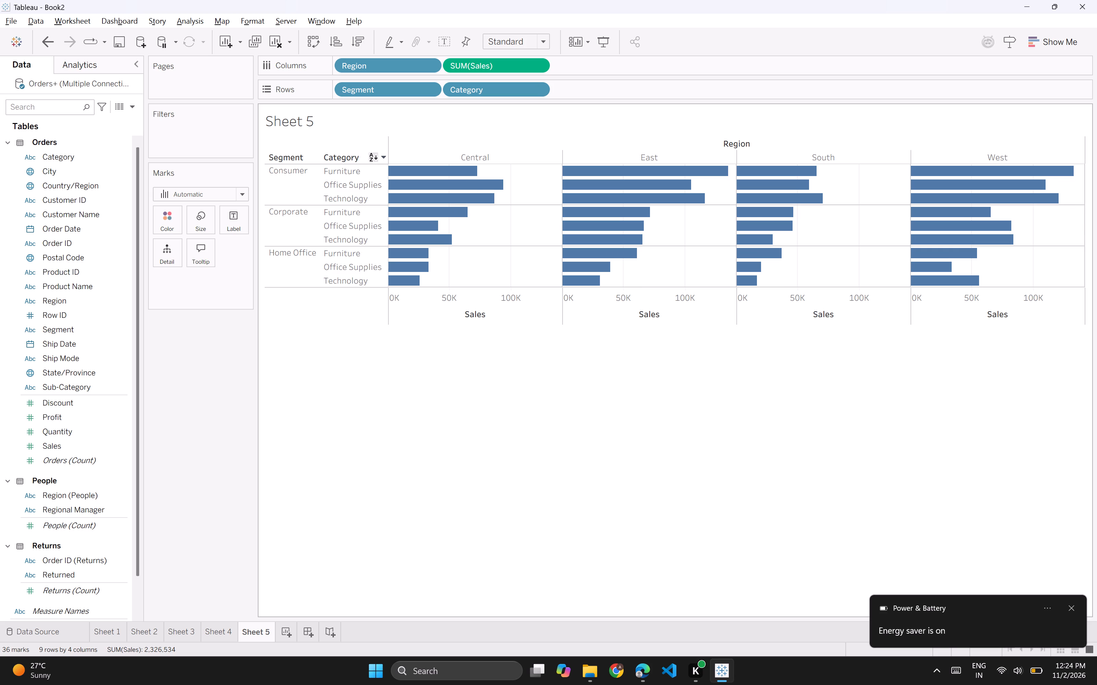
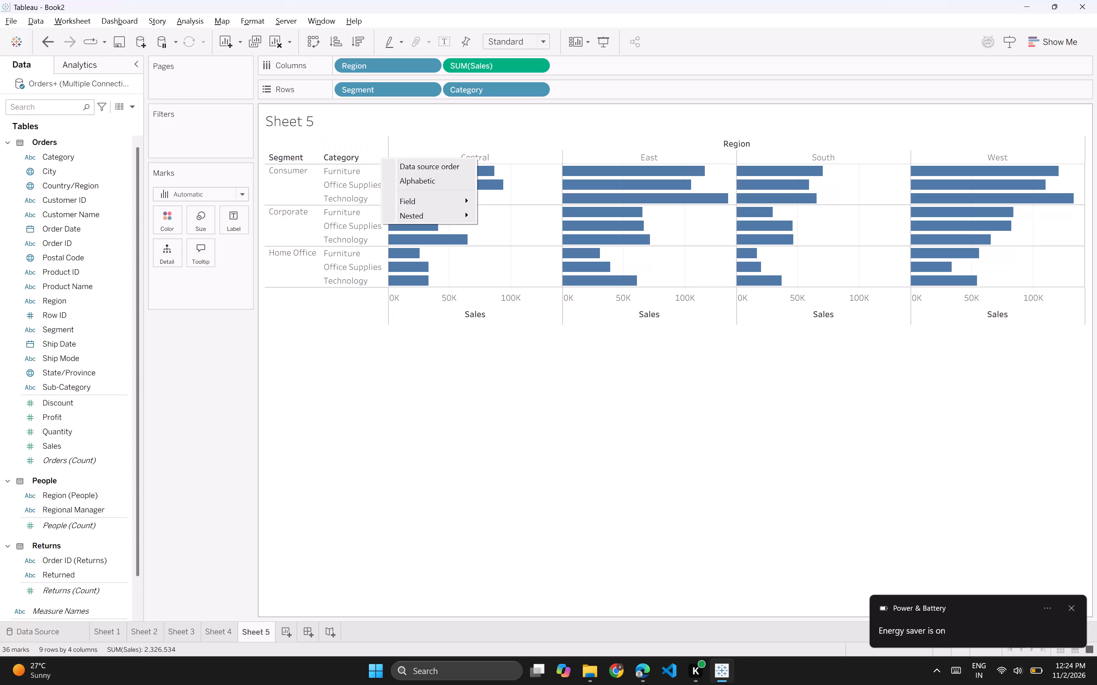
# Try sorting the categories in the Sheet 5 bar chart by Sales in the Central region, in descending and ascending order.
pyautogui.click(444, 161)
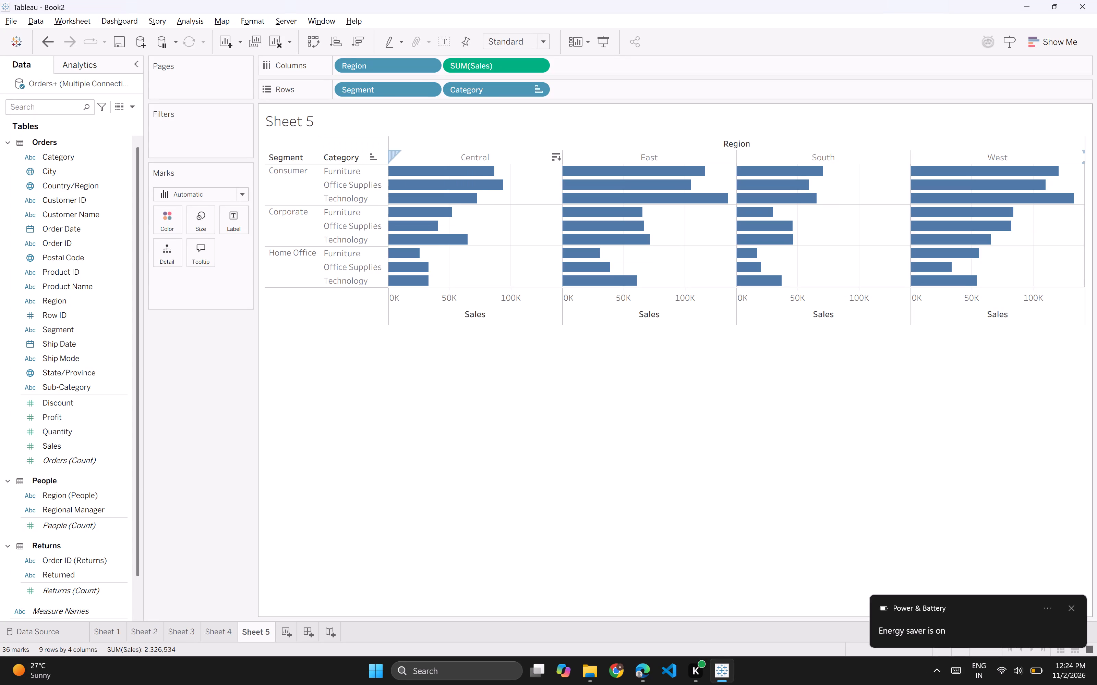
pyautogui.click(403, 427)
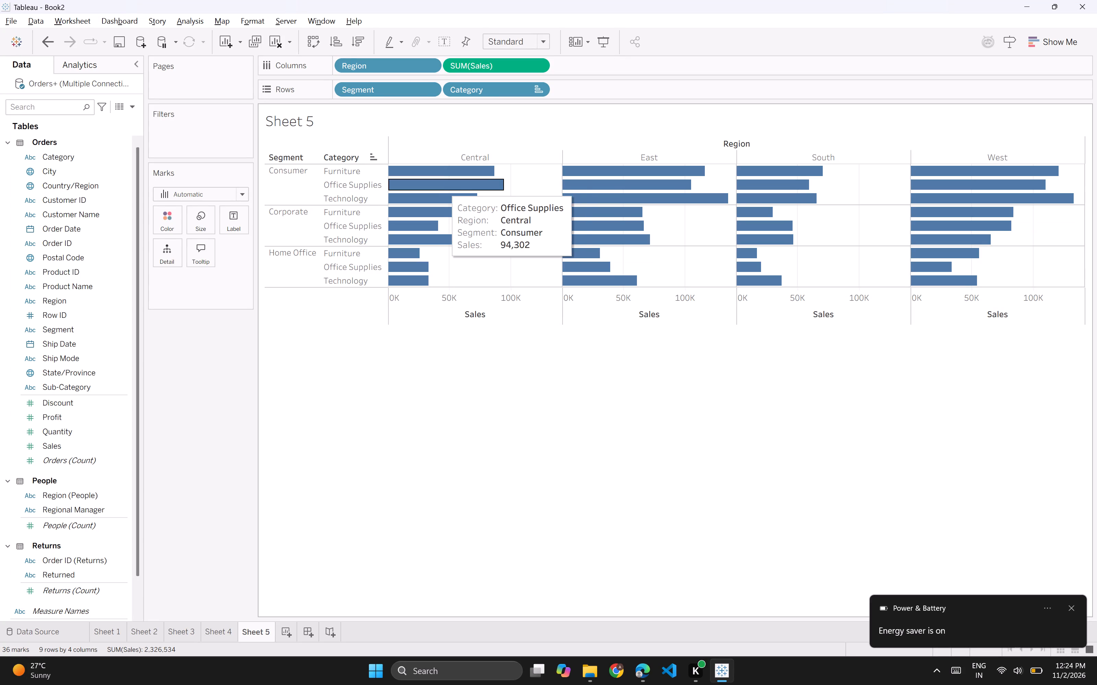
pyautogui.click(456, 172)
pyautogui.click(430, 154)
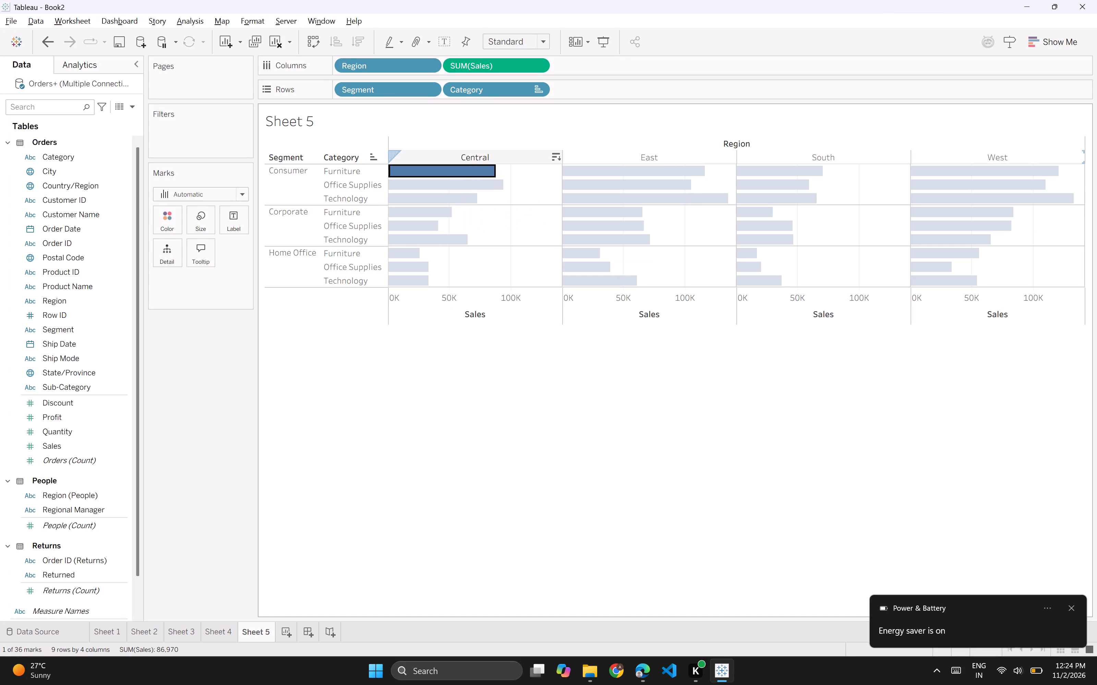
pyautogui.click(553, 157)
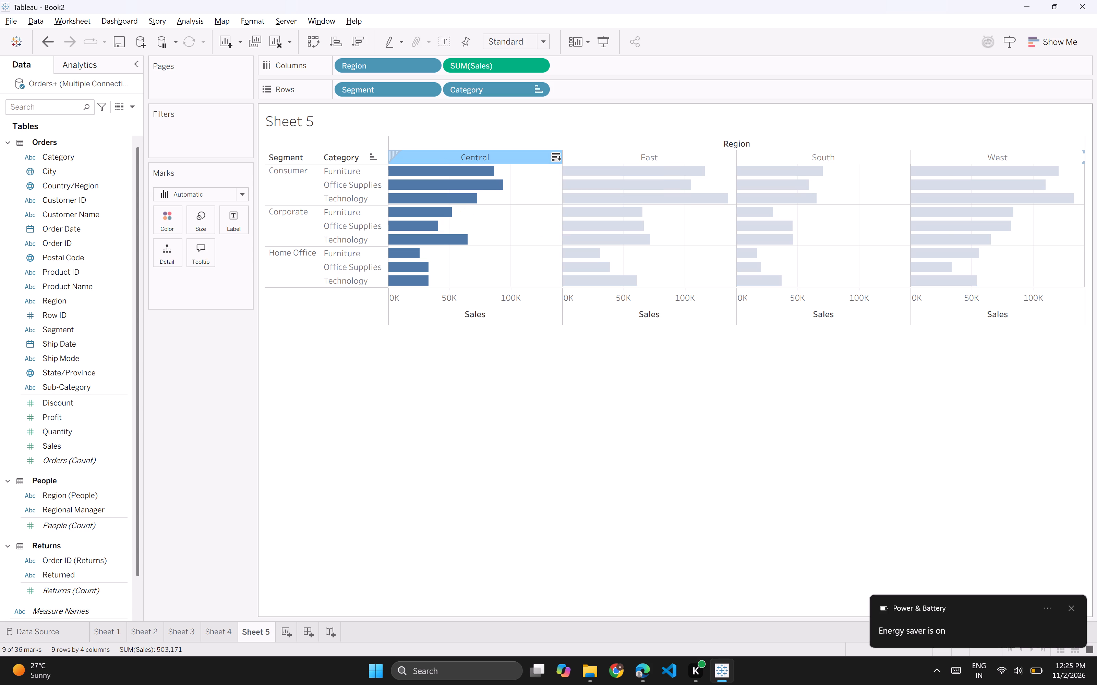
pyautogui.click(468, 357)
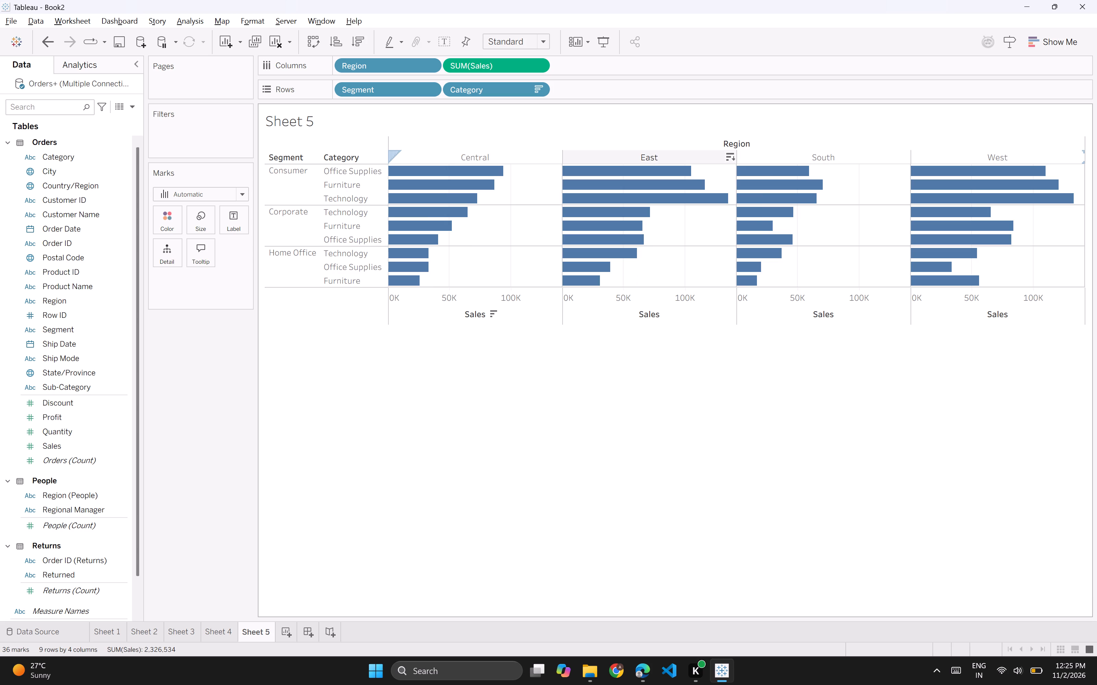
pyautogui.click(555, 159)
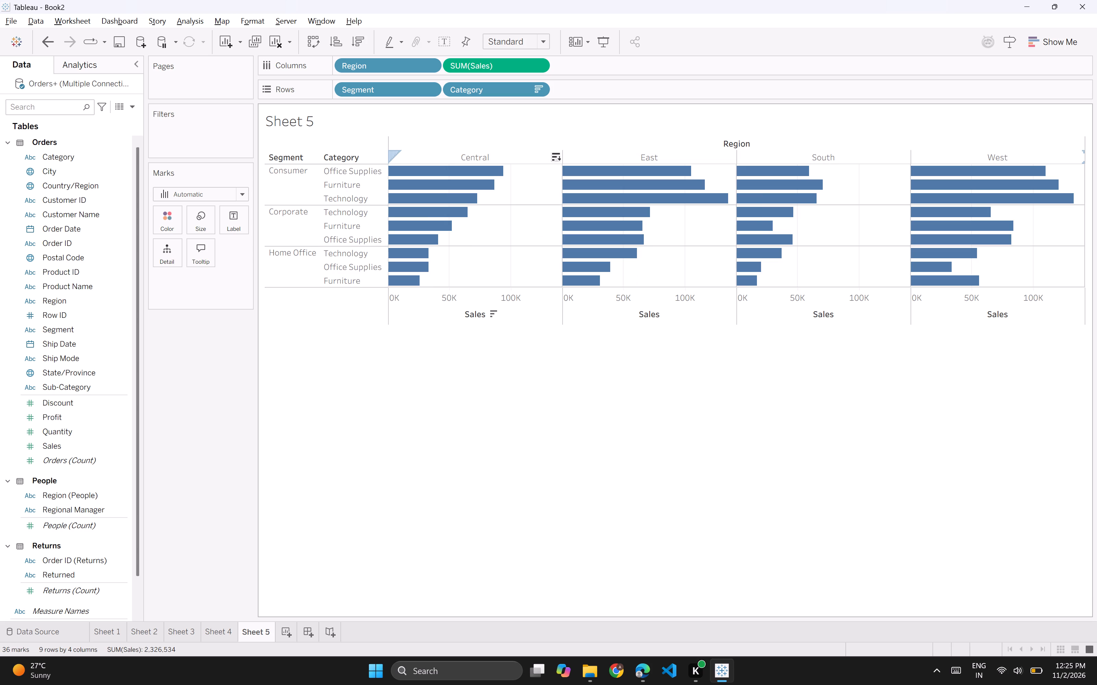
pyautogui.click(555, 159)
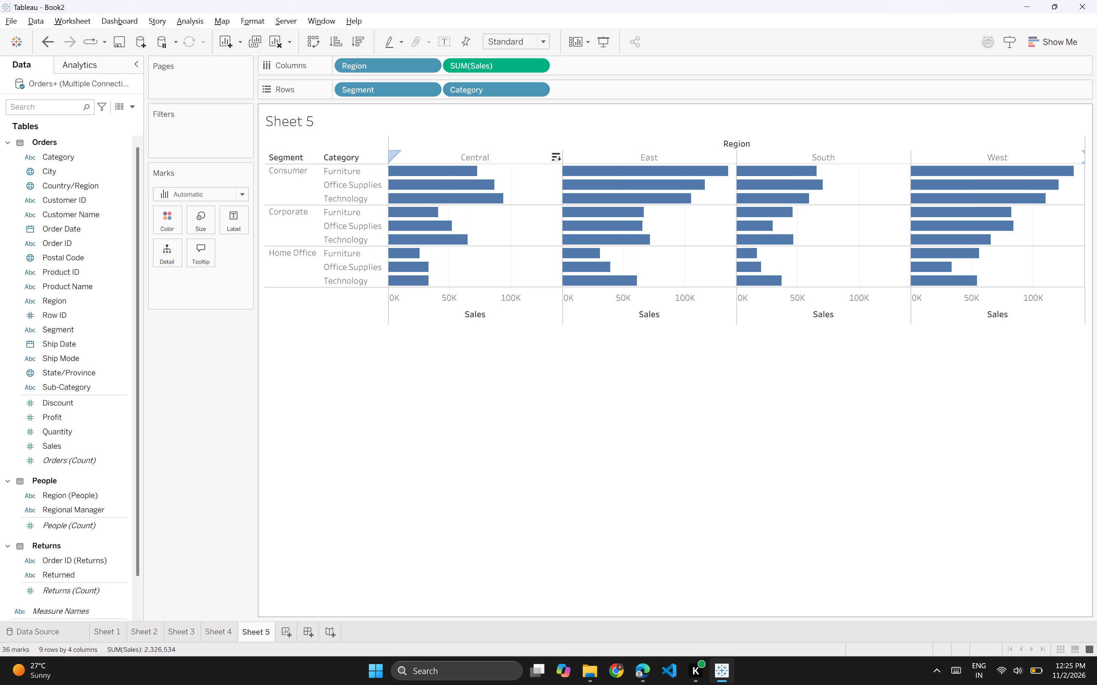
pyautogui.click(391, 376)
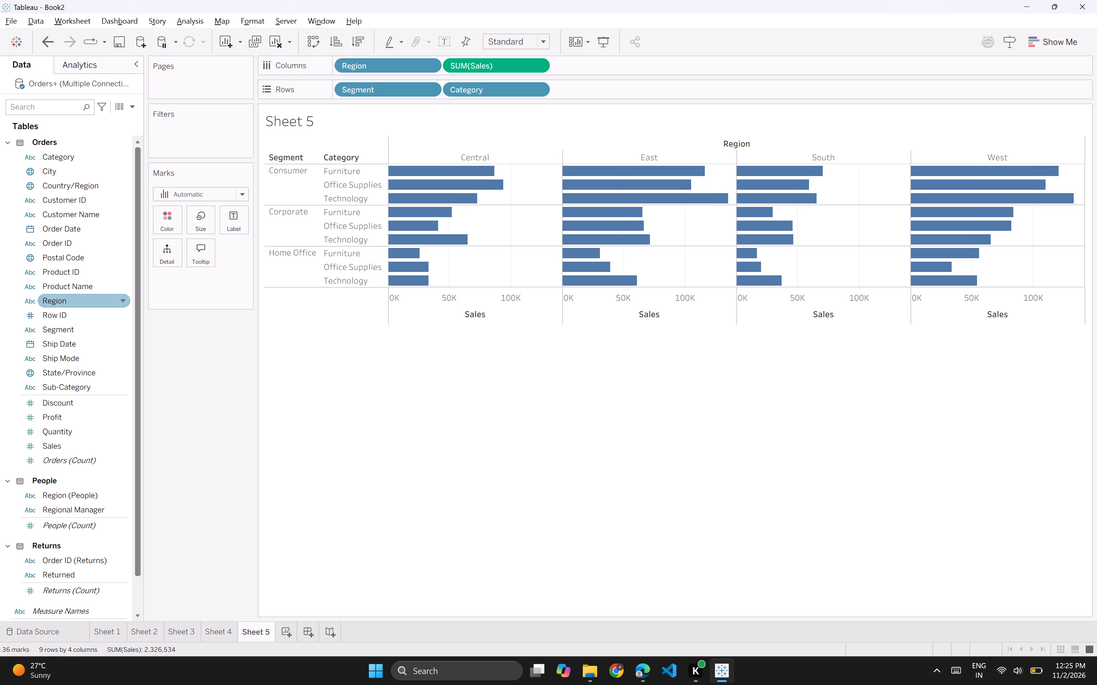
# Add a new blank worksheet after Sheet 5.
pyautogui.scroll(-1, 29, 356)
pyautogui.click(289, 622)
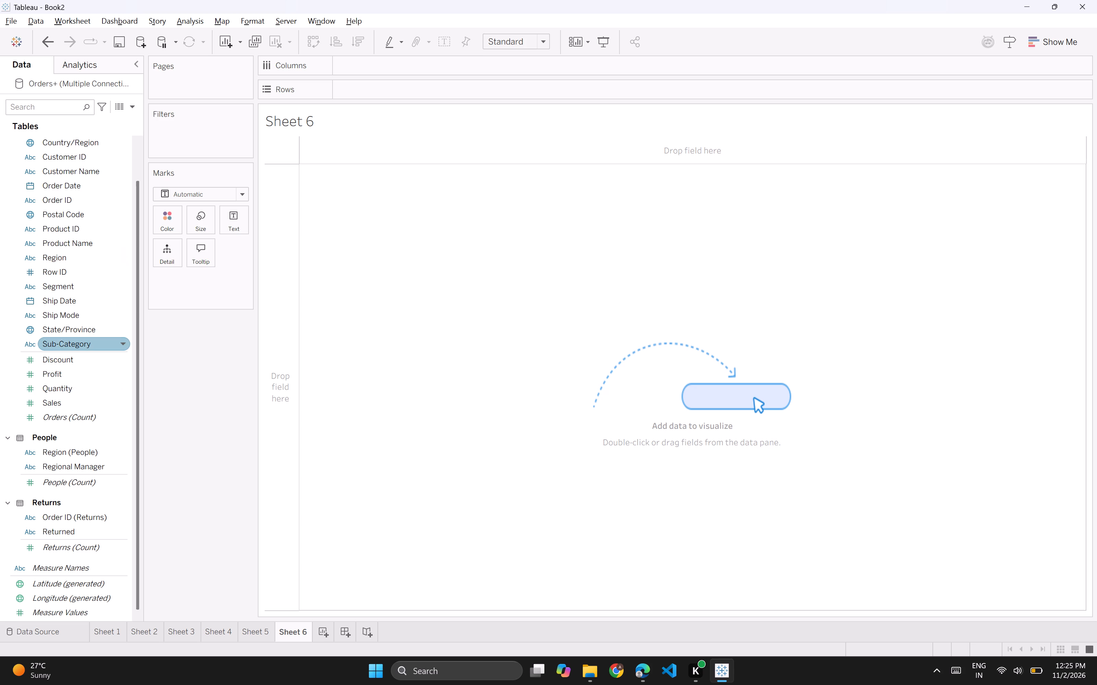
# Return to Sheet 5 and colour the bars by Profit.
pyautogui.click(262, 638)
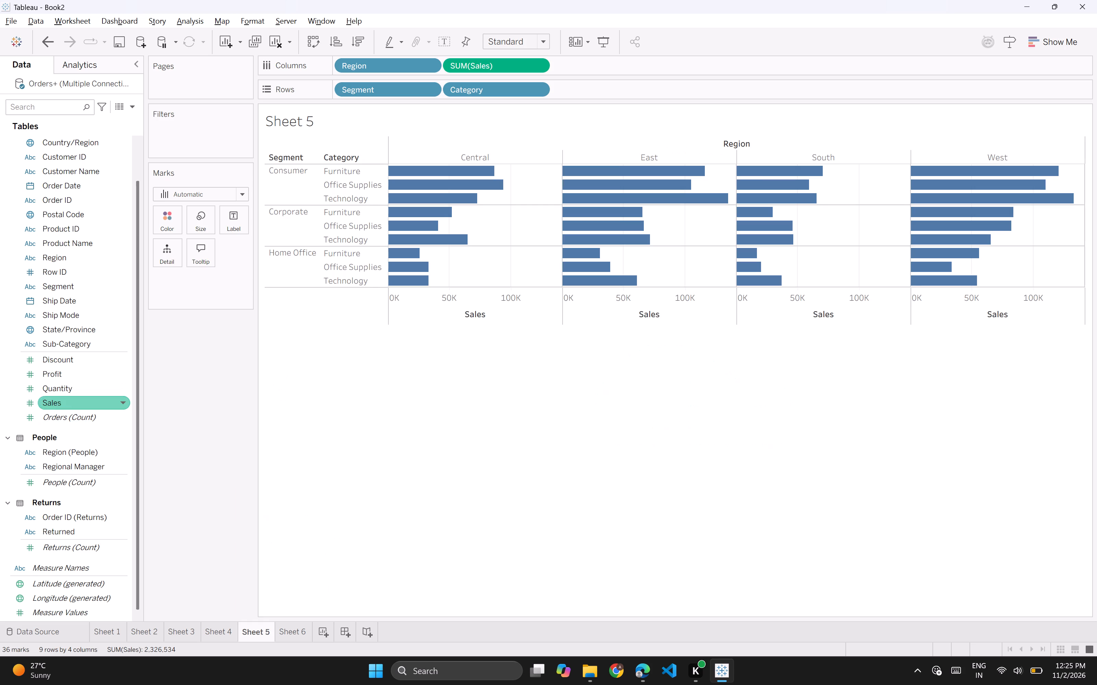
pyautogui.scroll(-1, 141, 494)
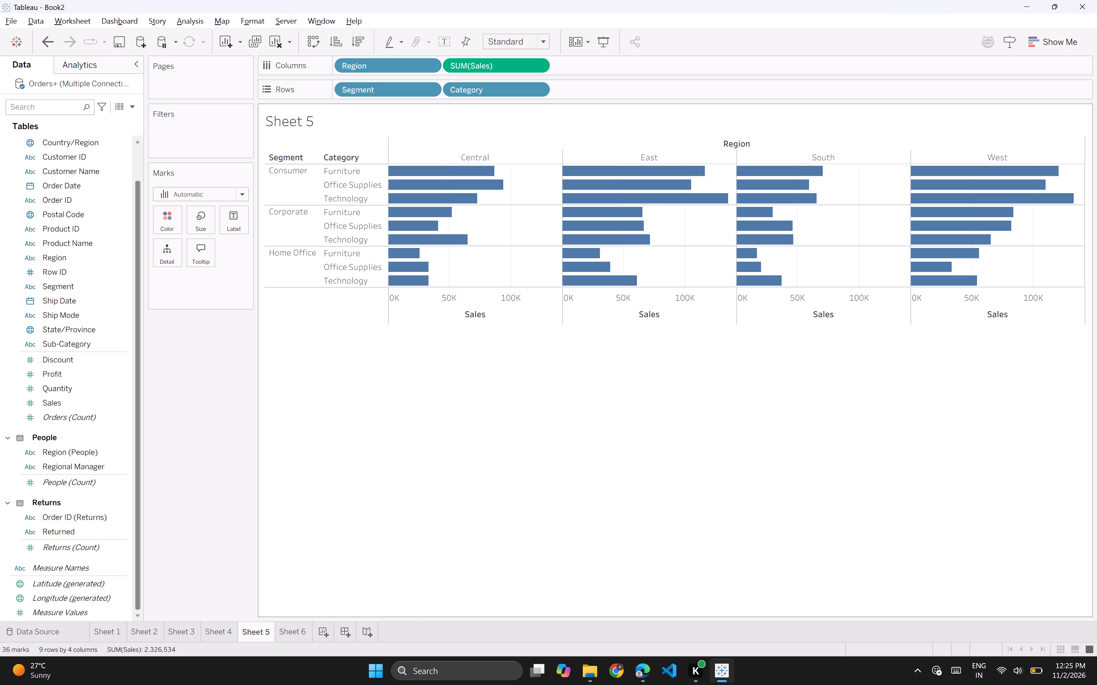
pyautogui.moveTo(53, 377); pyautogui.dragTo(170, 232)
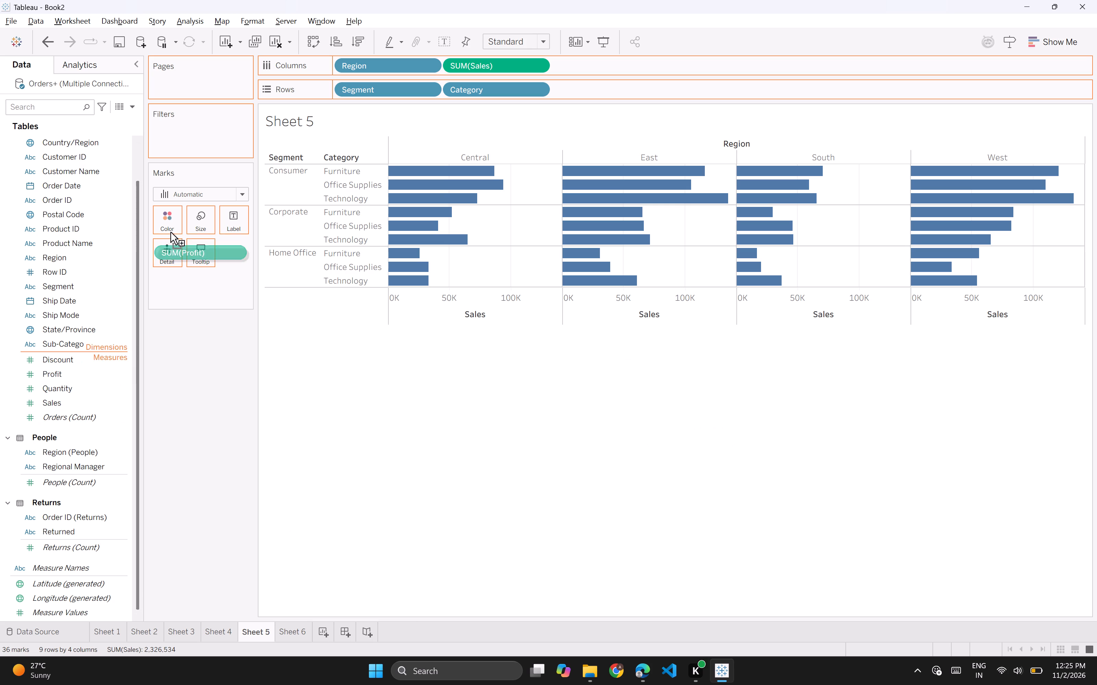
pyautogui.moveTo(170, 232); pyautogui.dragTo(166, 229)
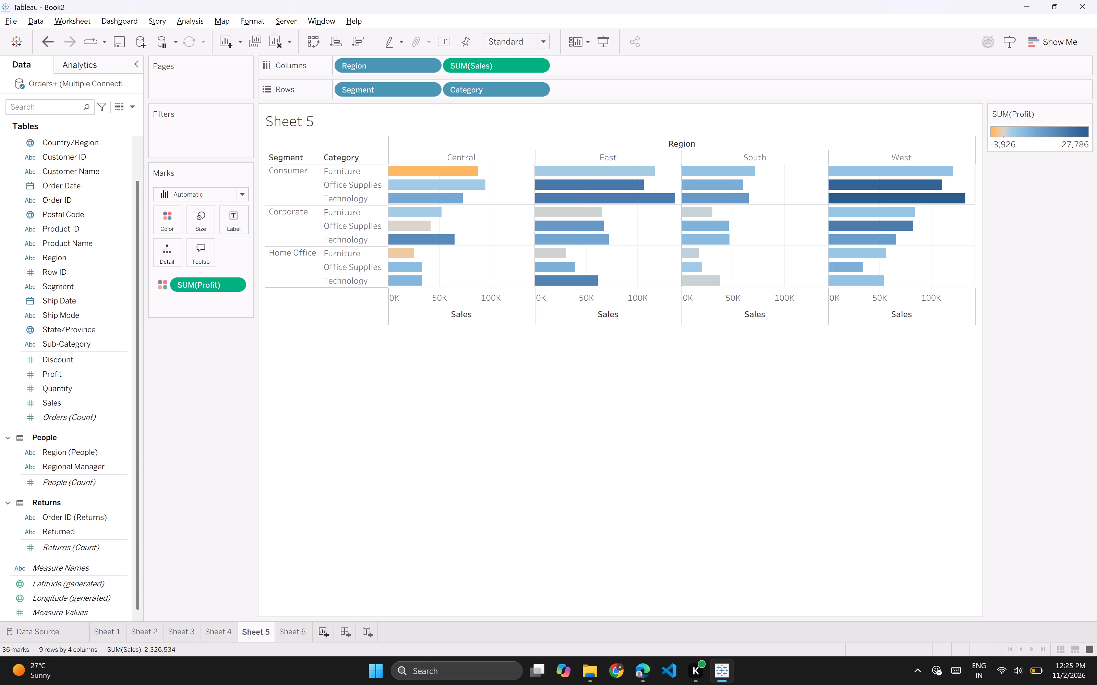
# Create a filled map on Sheet 6 from automatically chosen fields, with City as detail and Discount as colour.
pyautogui.click(273, 642)
pyautogui.click(285, 634)
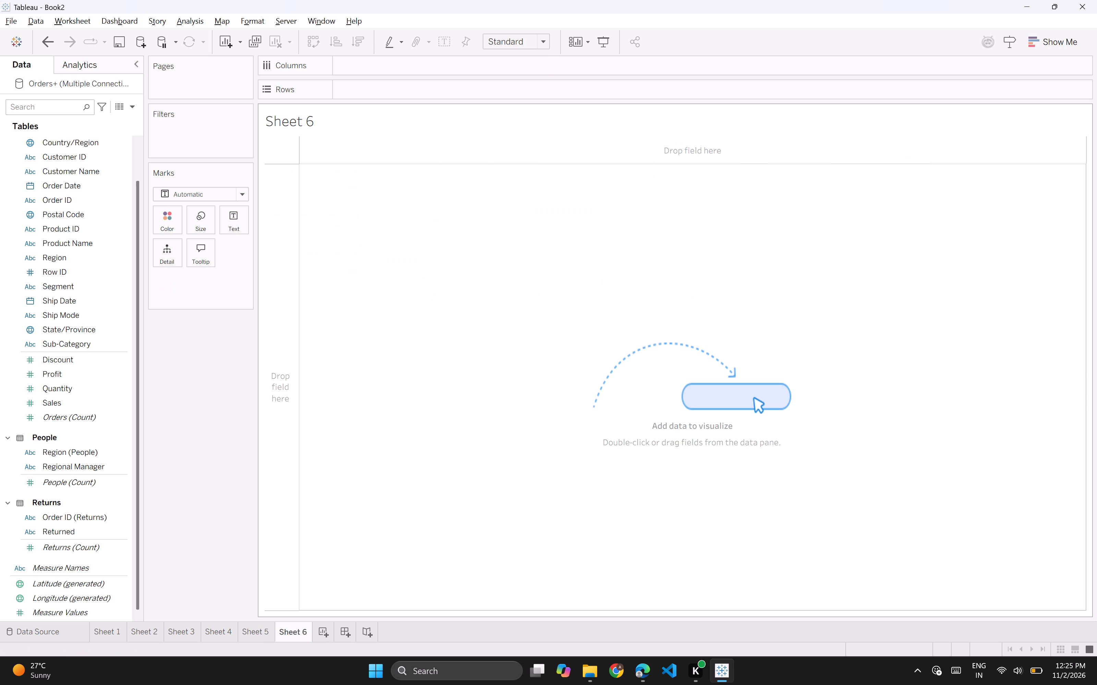
pyautogui.scroll(1, 85, 388)
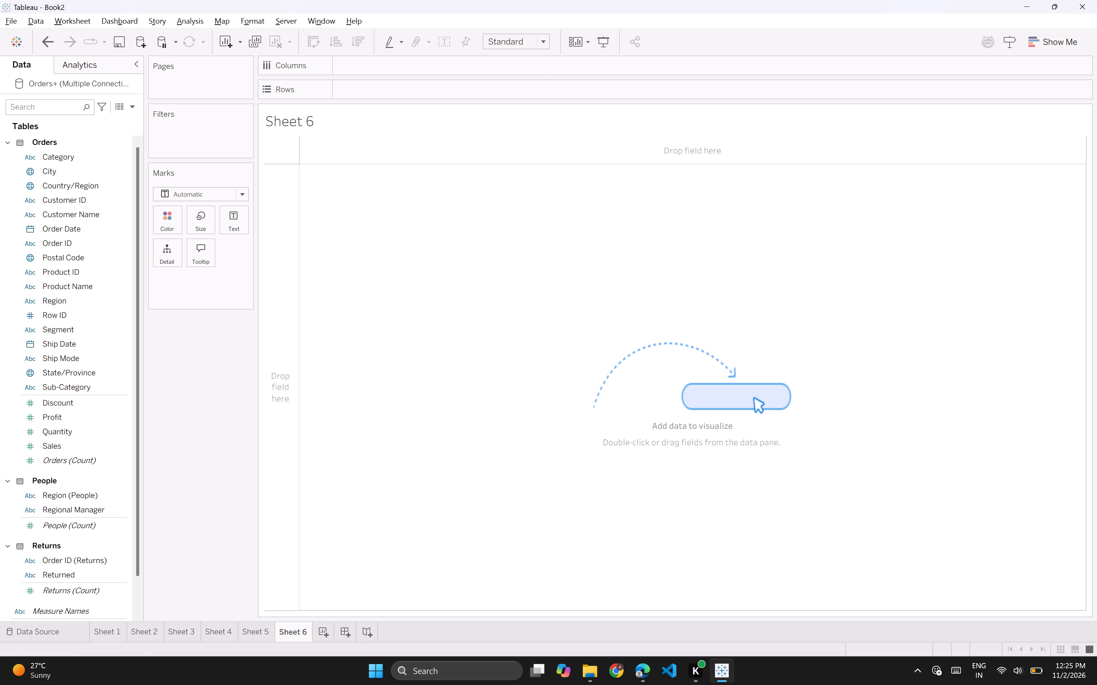
pyautogui.scroll(-3, 63, 513)
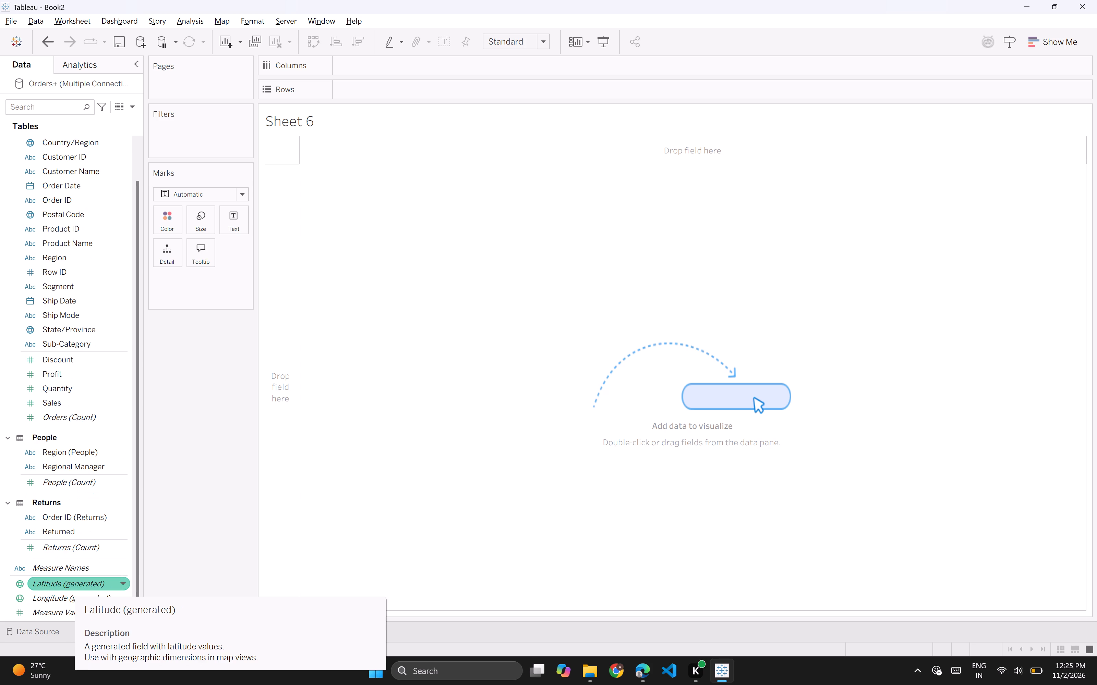
pyautogui.click(1053, 34)
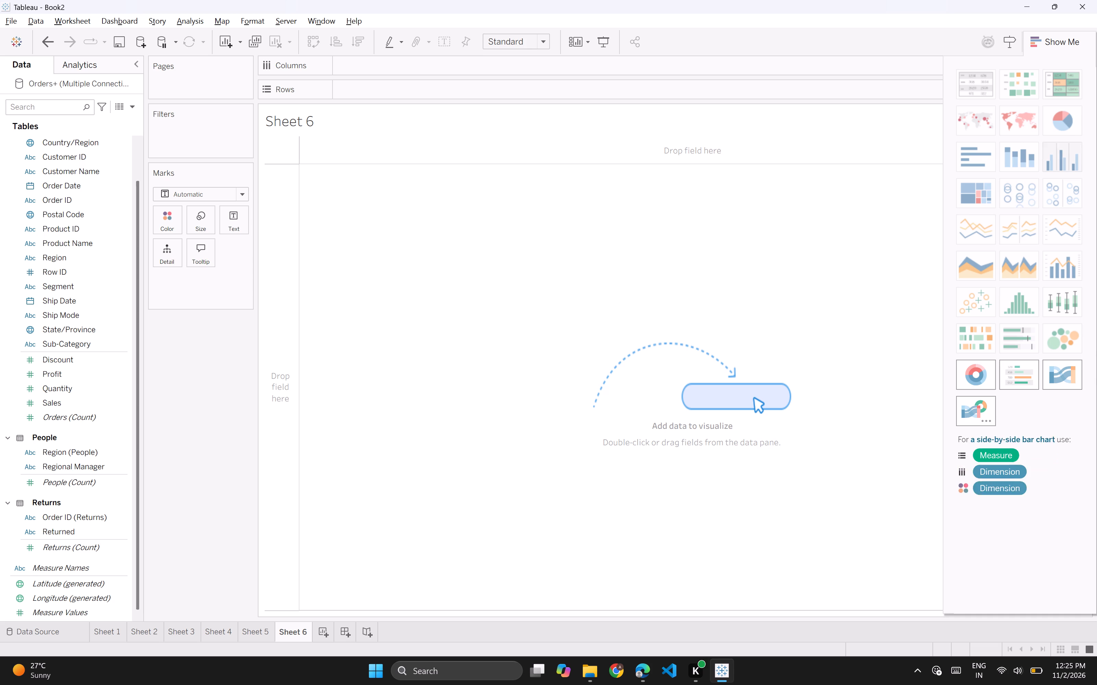
pyautogui.click(1032, 124)
pyautogui.moveTo(1032, 124); pyautogui.dragTo(1009, 146)
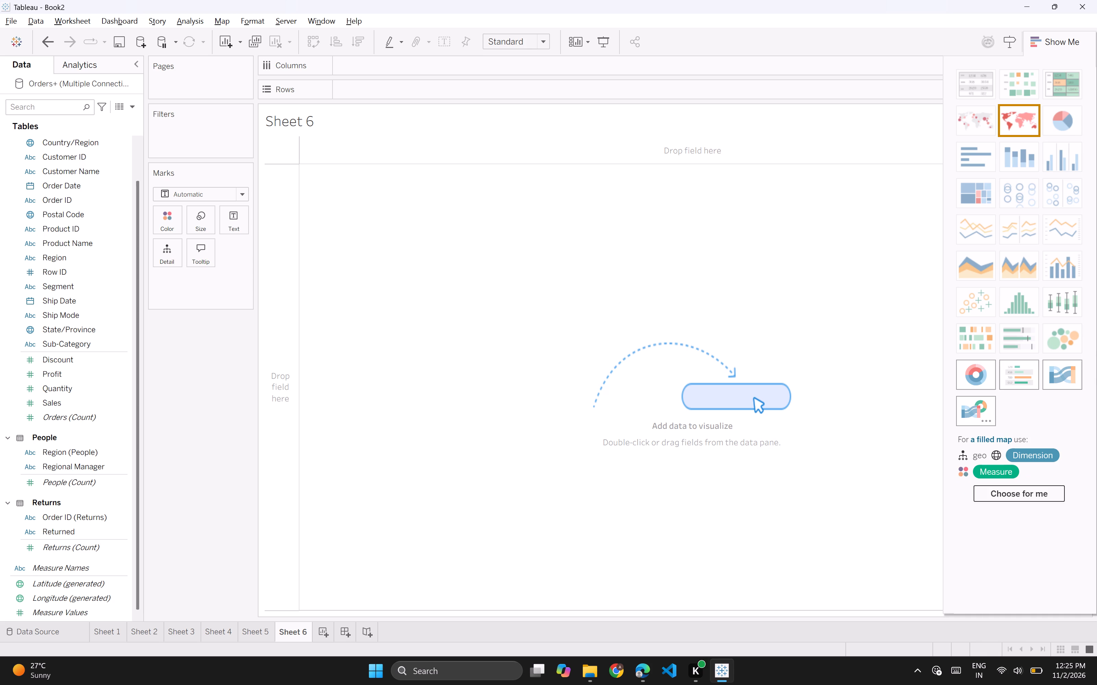
pyautogui.moveTo(1009, 146); pyautogui.dragTo(735, 356)
pyautogui.click(1016, 501)
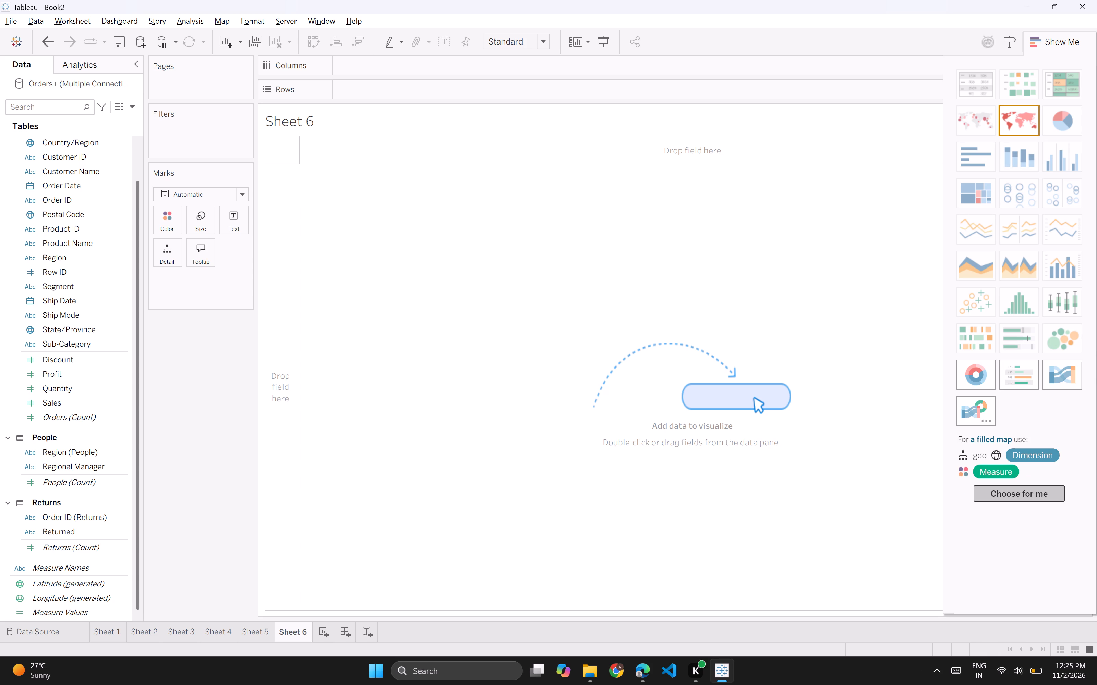
pyautogui.doubleClick(1023, 114)
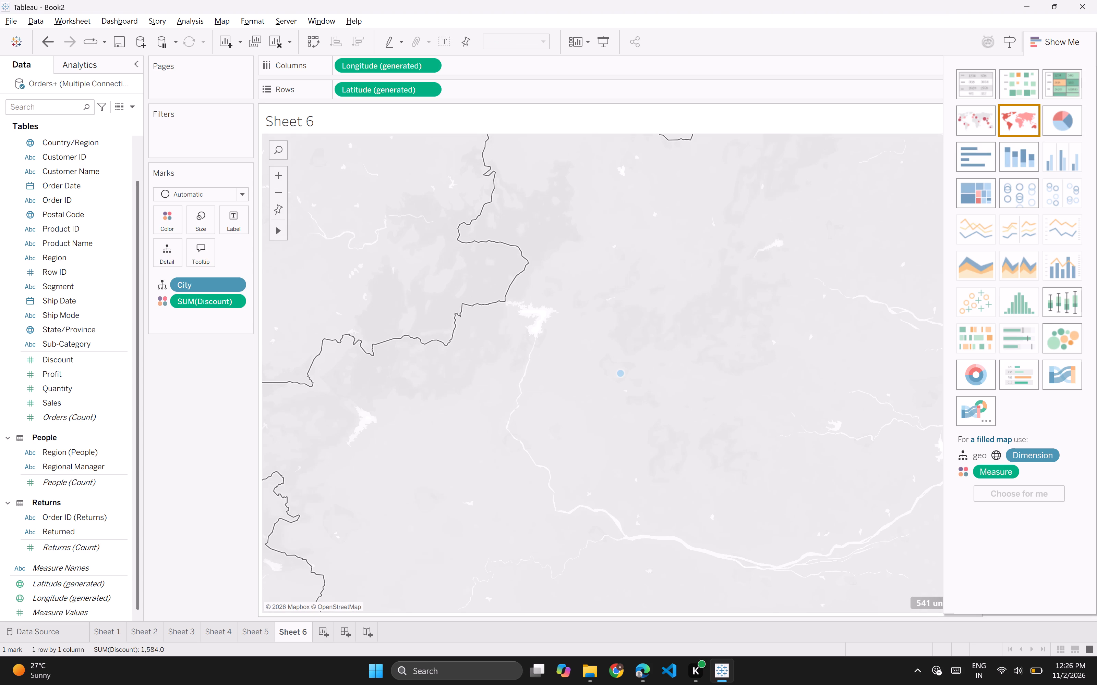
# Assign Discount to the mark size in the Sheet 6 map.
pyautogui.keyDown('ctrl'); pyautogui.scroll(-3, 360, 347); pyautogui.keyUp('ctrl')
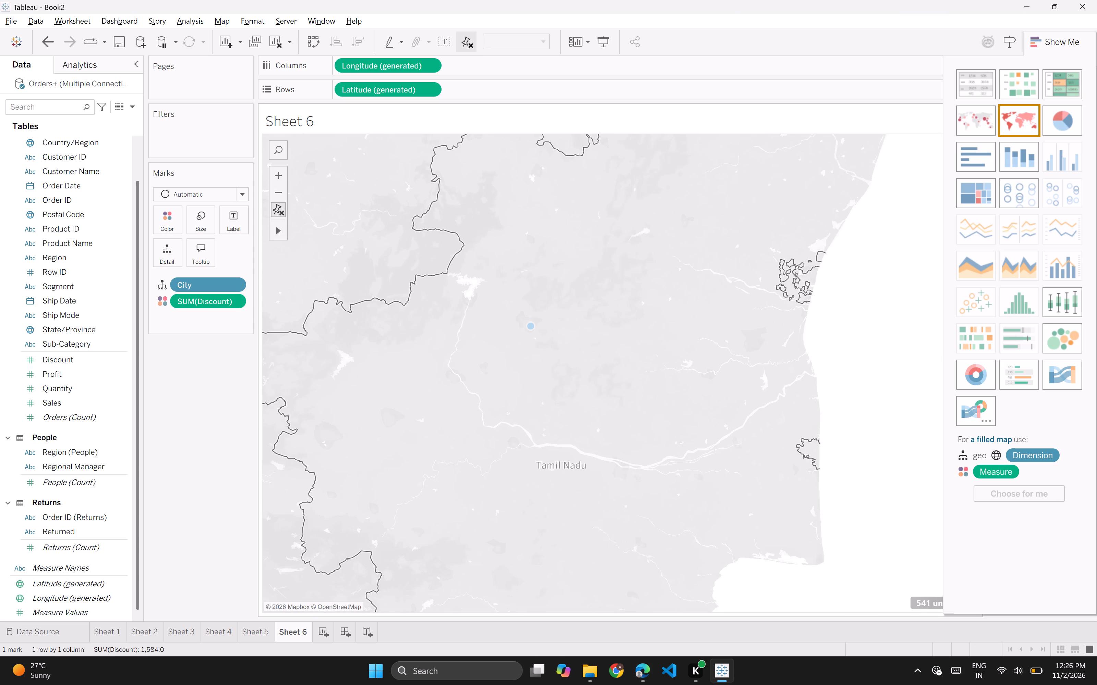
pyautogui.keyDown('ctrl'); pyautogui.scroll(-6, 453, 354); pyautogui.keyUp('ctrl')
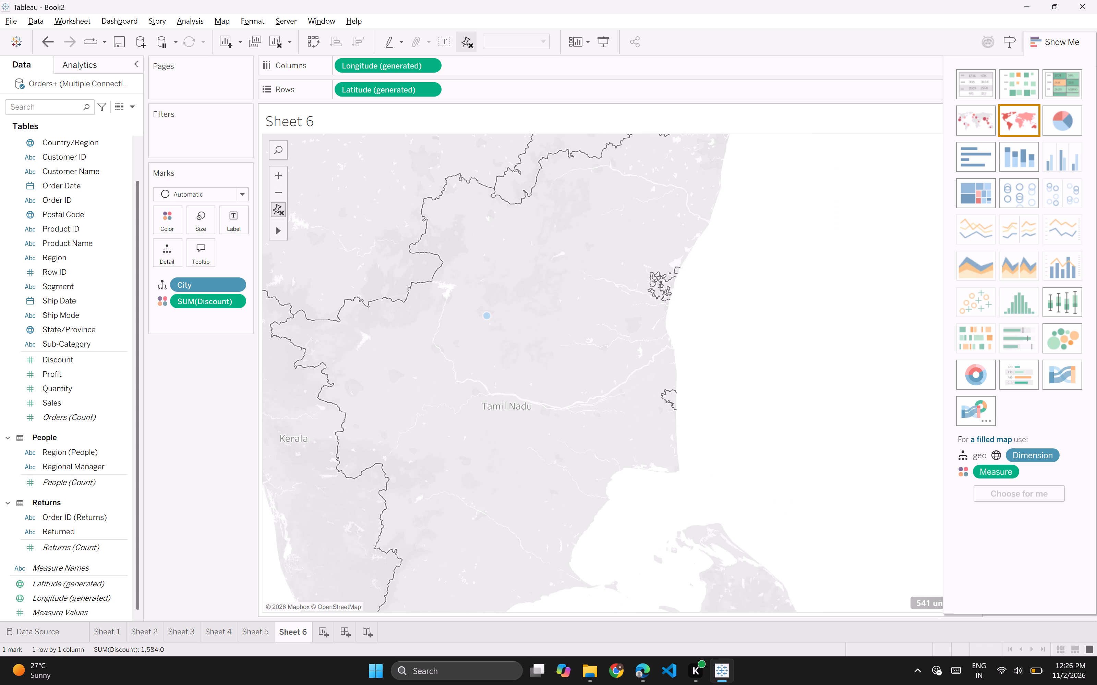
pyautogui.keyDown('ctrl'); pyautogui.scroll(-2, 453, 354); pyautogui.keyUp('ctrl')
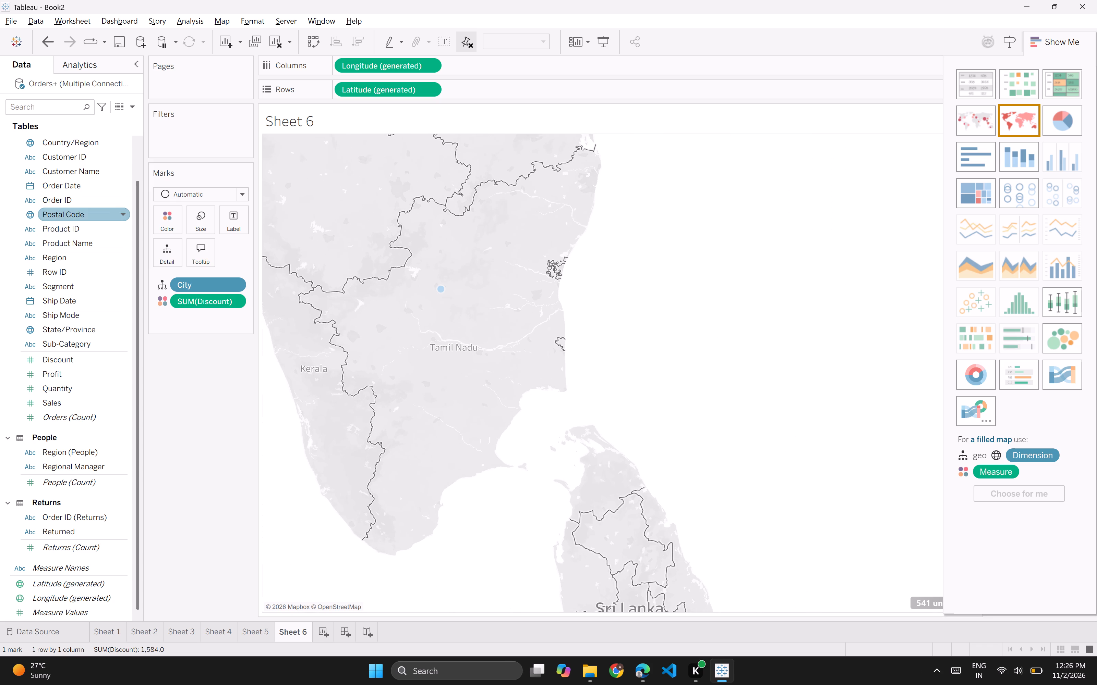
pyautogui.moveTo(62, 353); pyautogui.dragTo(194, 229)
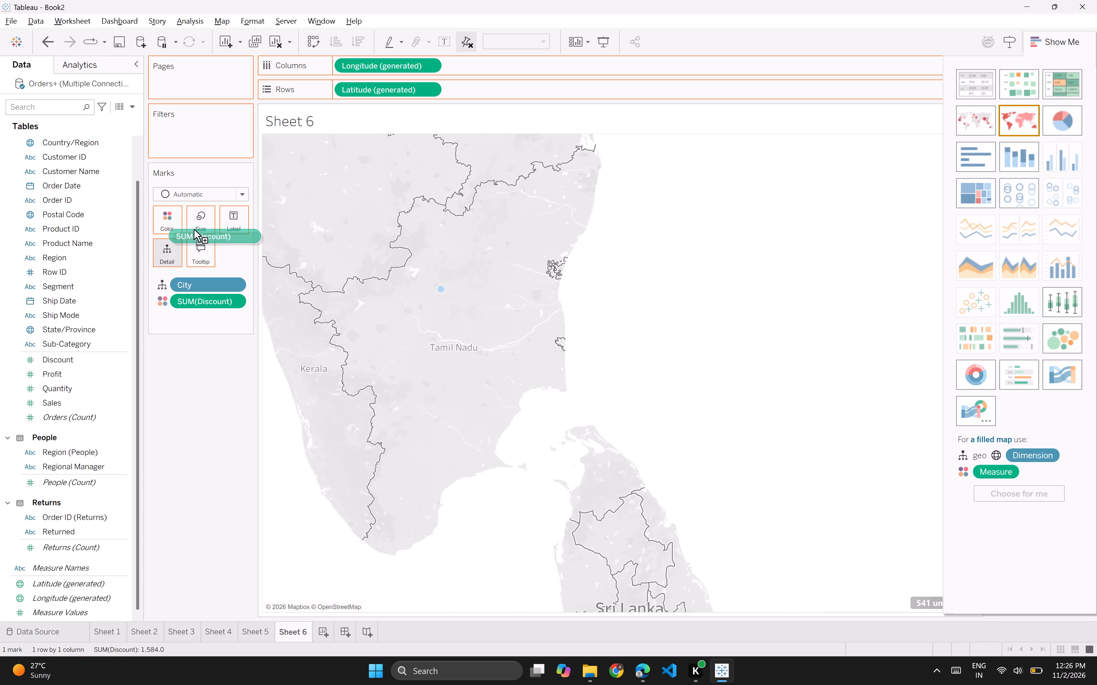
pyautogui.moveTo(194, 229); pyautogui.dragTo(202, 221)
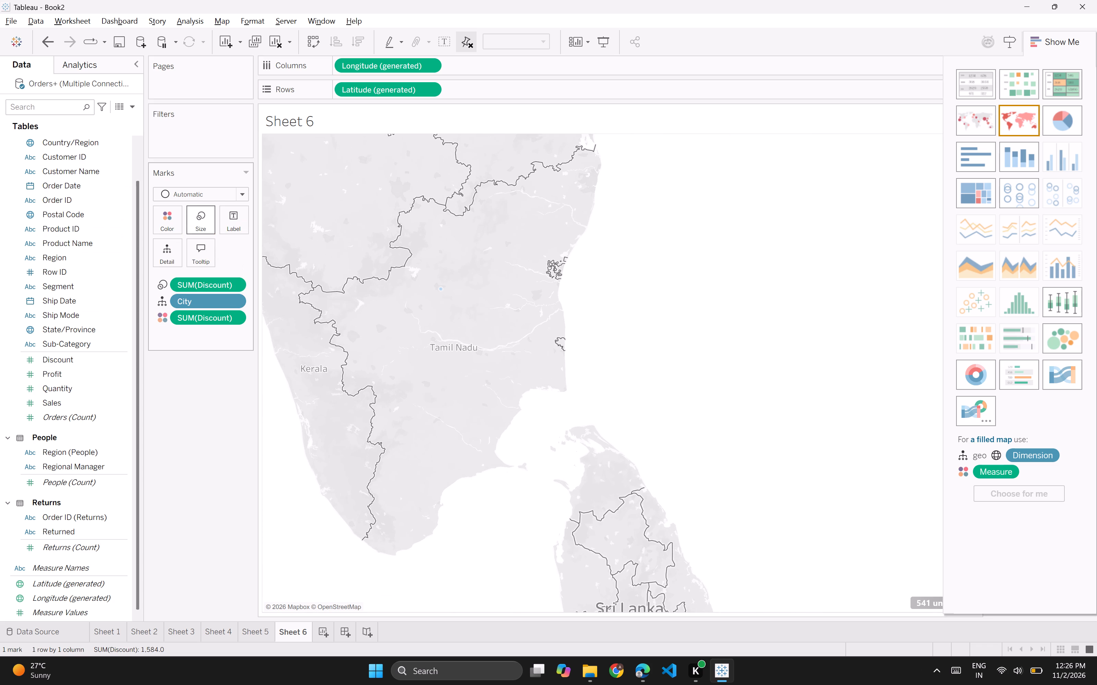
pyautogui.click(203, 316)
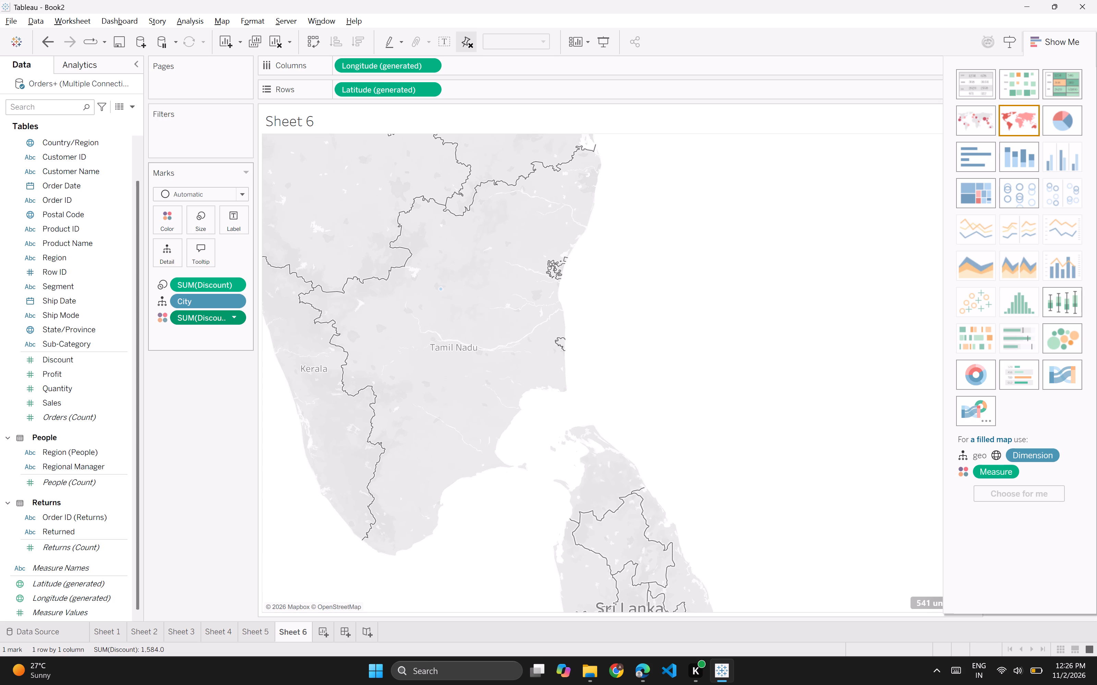
# Assign Profit to the mark size in the Sheet 6 map, replacing Discount.
pyautogui.scroll(-1, 25, 484)
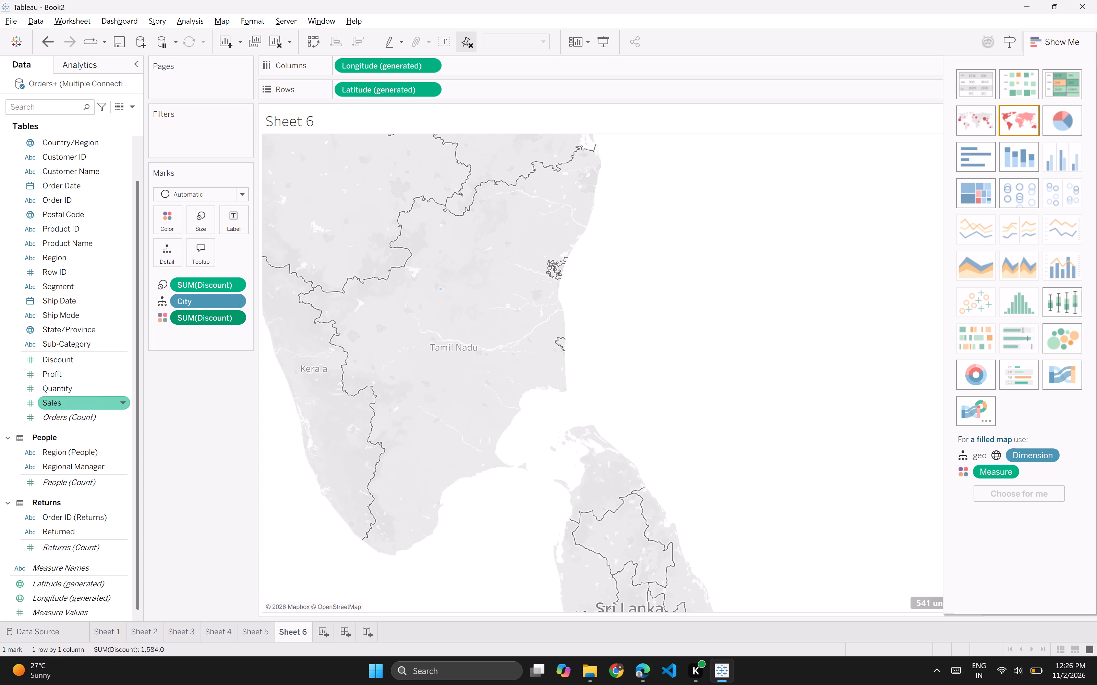
pyautogui.moveTo(63, 373); pyautogui.dragTo(202, 222)
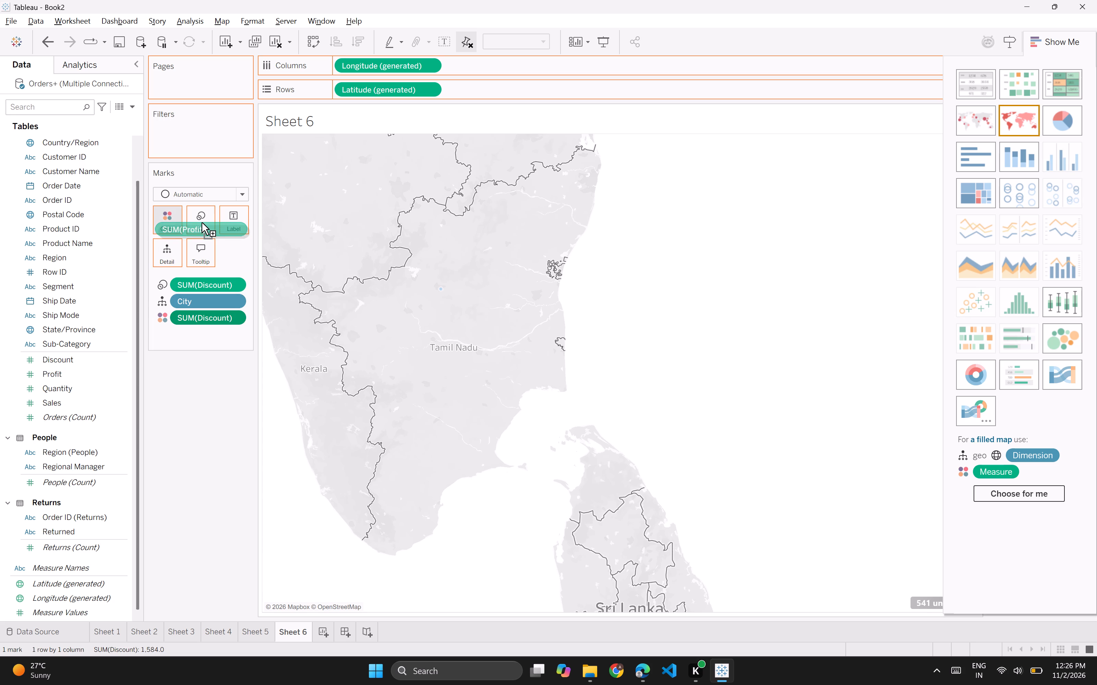
pyautogui.moveTo(202, 222); pyautogui.dragTo(203, 222)
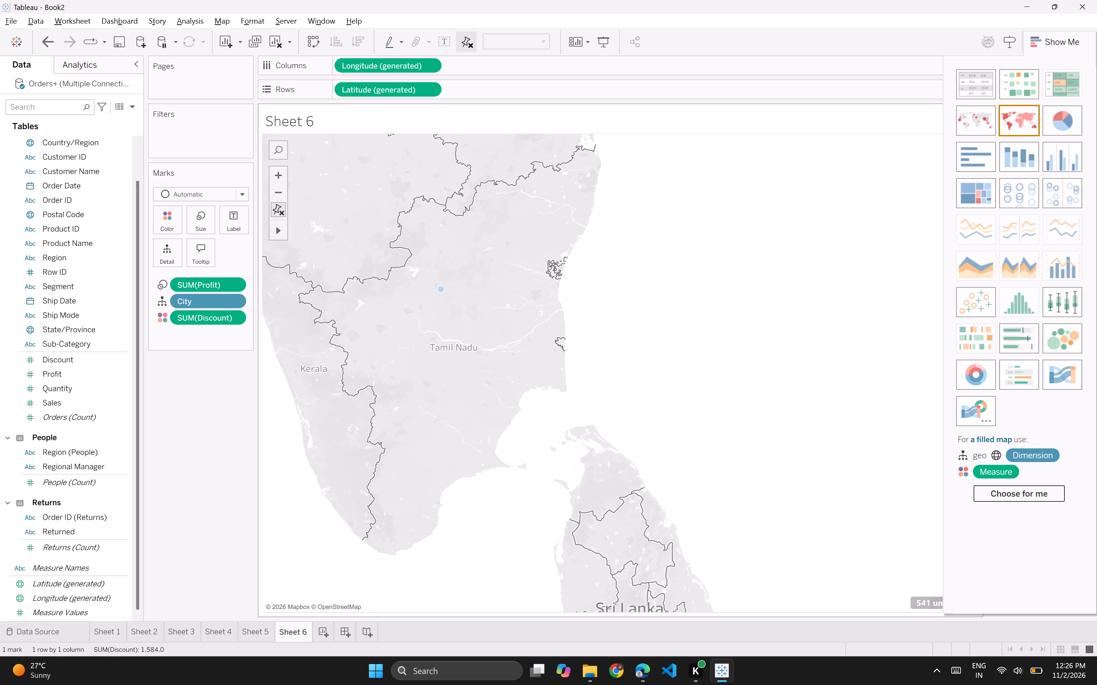
# Examine the Sheet 6 map around southern India, Sri Lanka and Southeast Asia.
pyautogui.keyDown('ctrl'); pyautogui.scroll(-8, 288, 290); pyautogui.keyUp('ctrl')
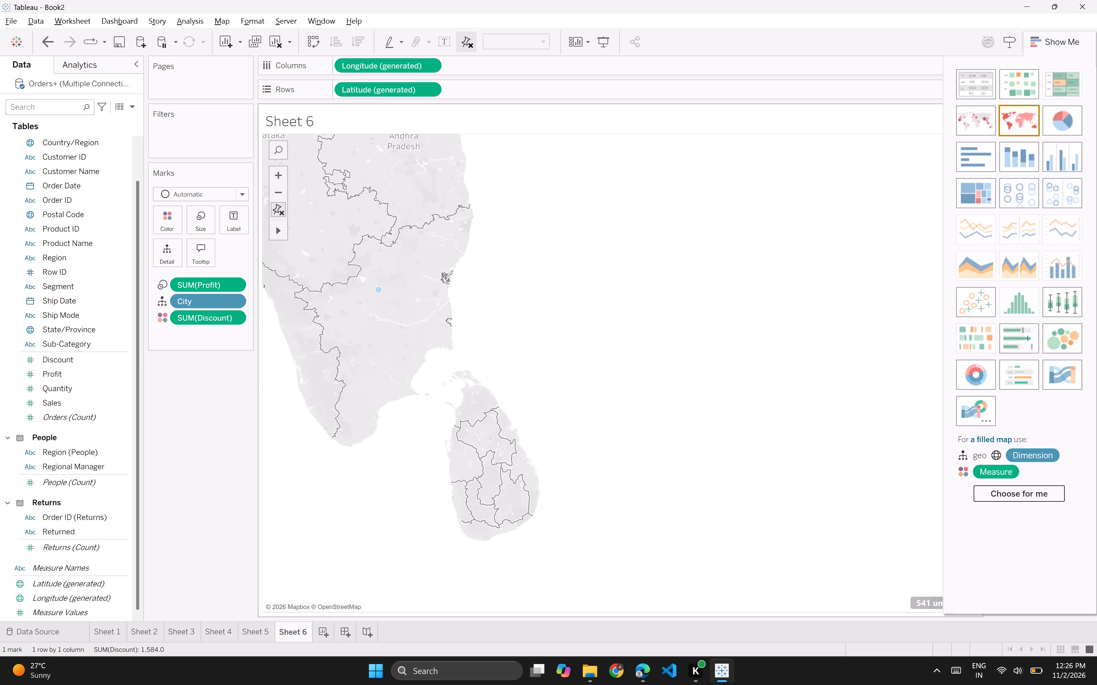
pyautogui.keyDown('ctrl'); pyautogui.scroll(-3, 288, 290); pyautogui.keyUp('ctrl')
pyautogui.moveTo(458, 301); pyautogui.dragTo(485, 410)
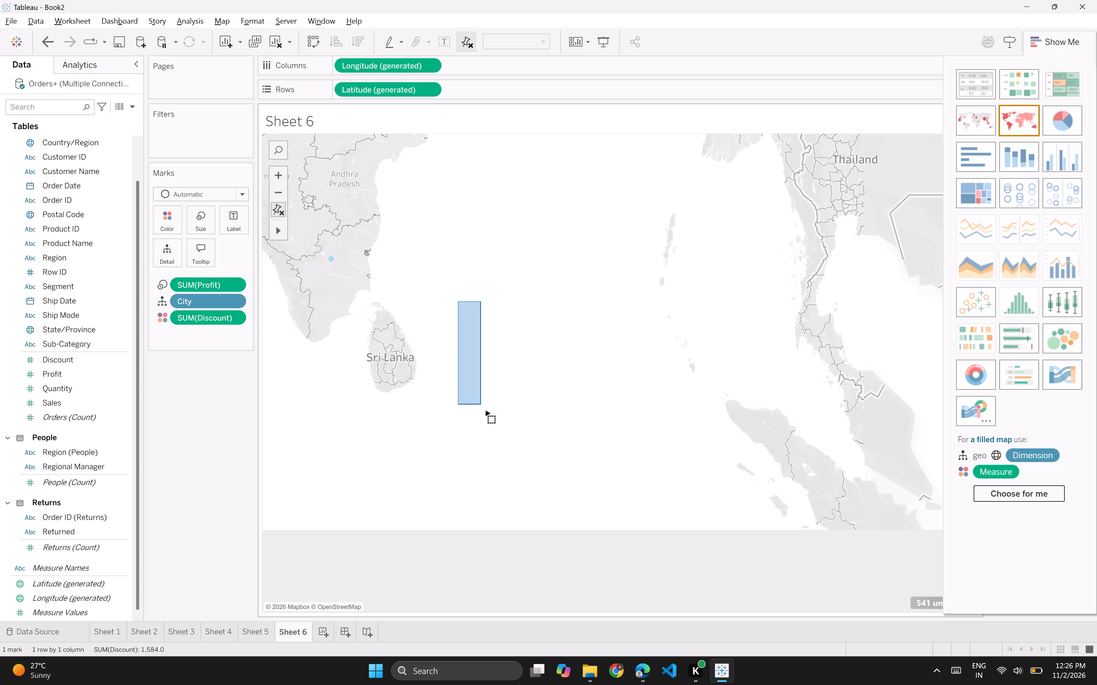
pyautogui.moveTo(485, 410); pyautogui.dragTo(491, 419)
pyautogui.click(509, 321)
pyautogui.moveTo(509, 321); pyautogui.dragTo(551, 366)
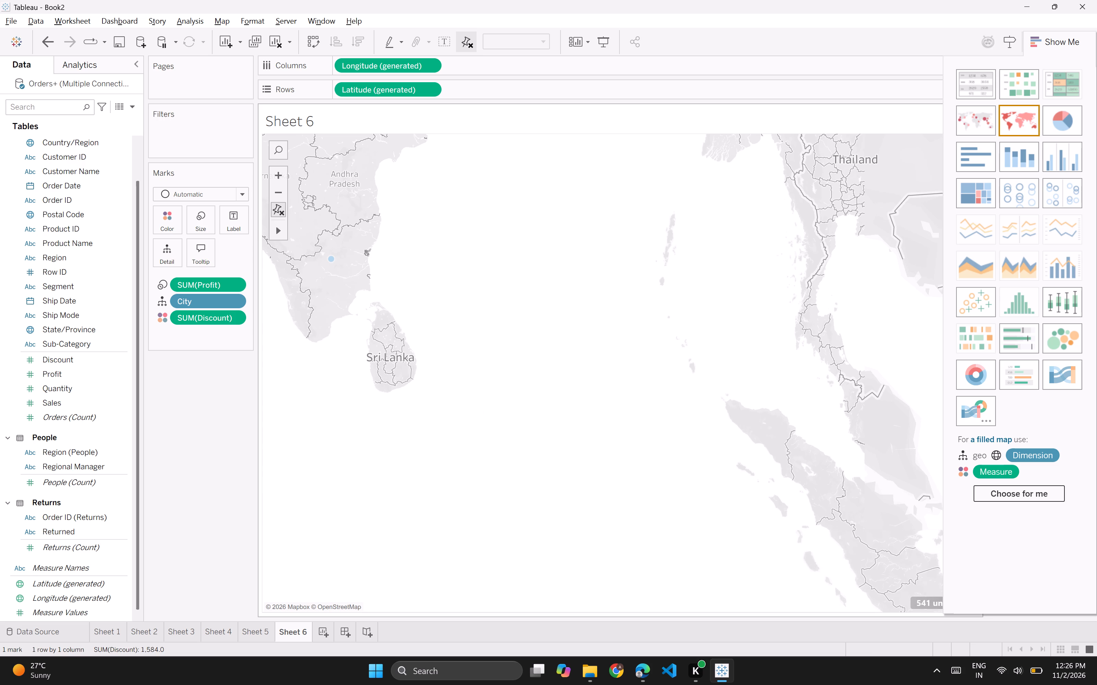
pyautogui.keyDown('ctrl'); pyautogui.scroll(-2, 551, 366); pyautogui.keyUp('ctrl')
pyautogui.hscroll(2, 551, 366)
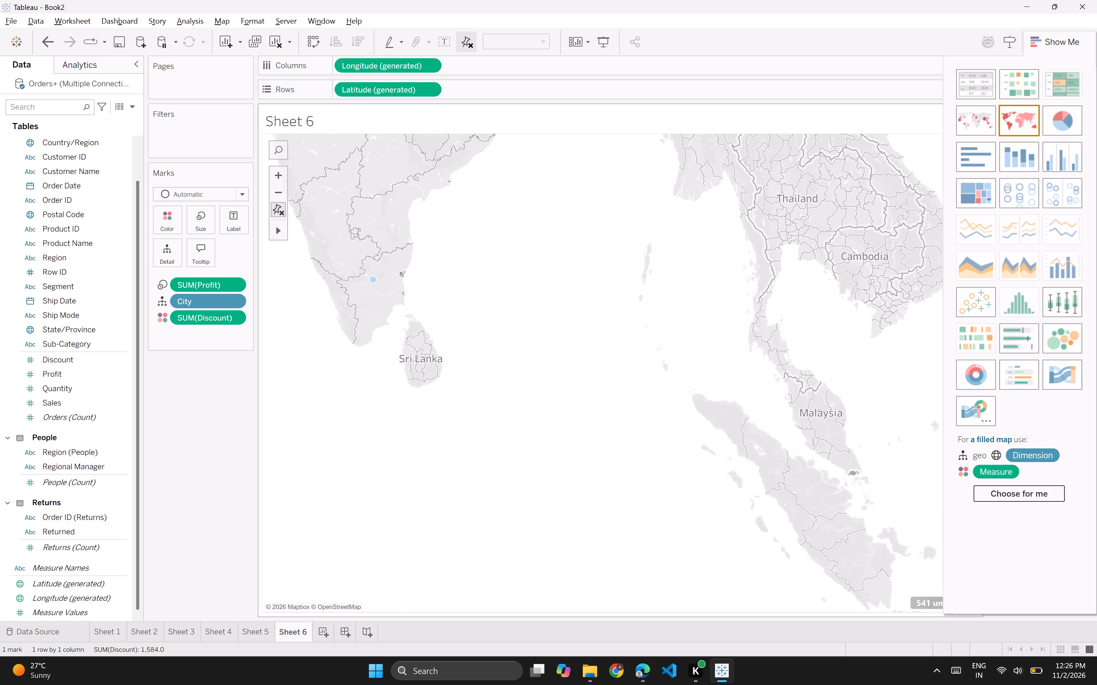
pyautogui.scroll(1, 551, 366)
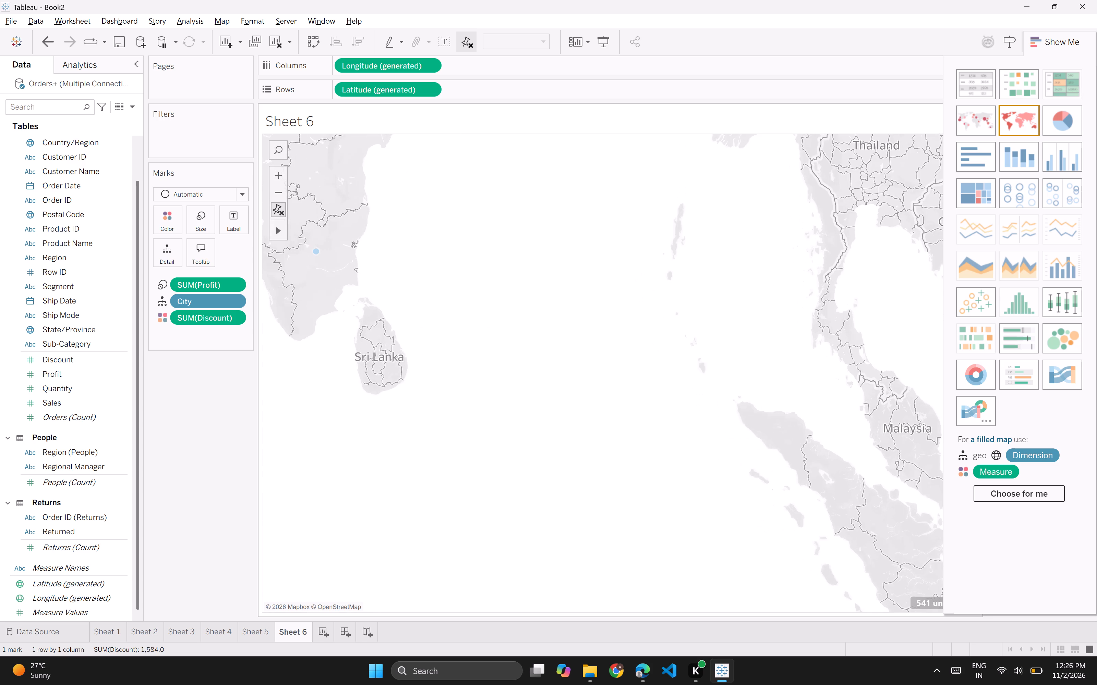
pyautogui.keyDown('ctrl'); pyautogui.scroll(-6, 551, 366); pyautogui.keyUp('ctrl')
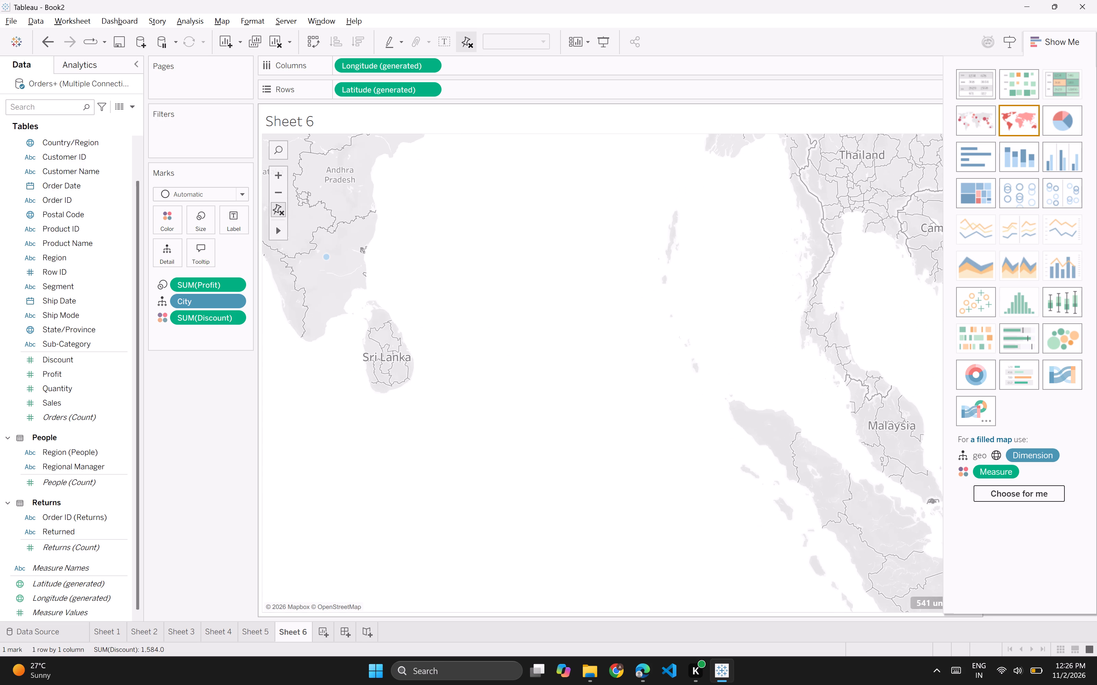
# Examine the Sheet 6 map from southern India and Southeast Asia out to the whole world.
pyautogui.keyDown('ctrl'); pyautogui.scroll(-3, 551, 366); pyautogui.keyUp('ctrl')
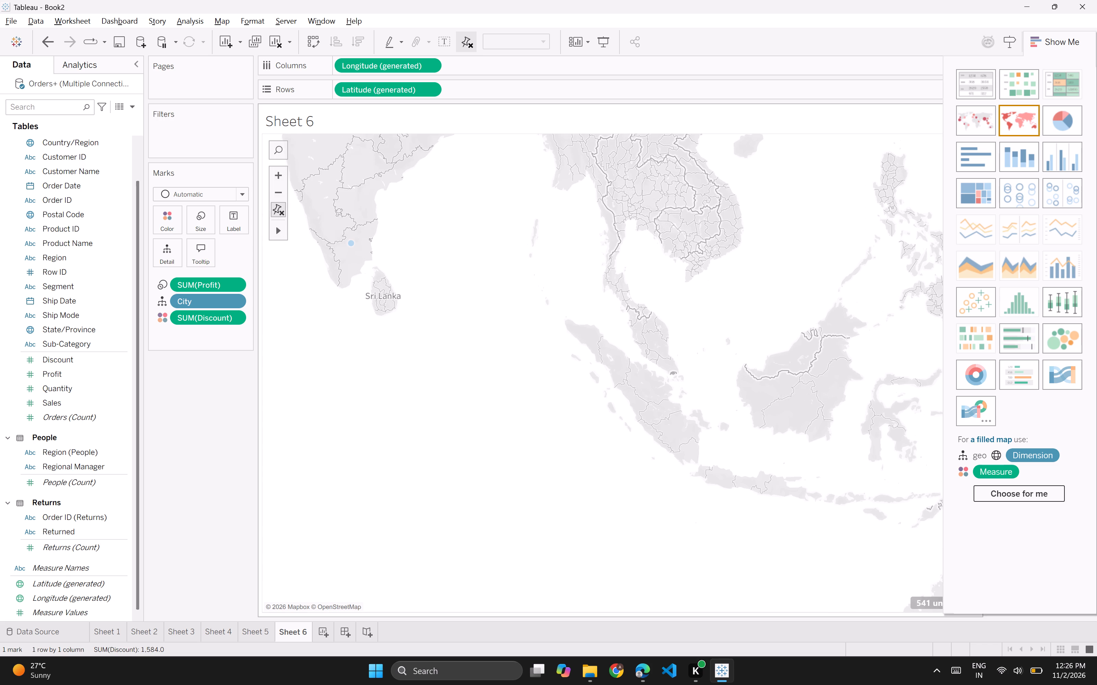
pyautogui.moveTo(494, 316); pyautogui.dragTo(528, 370)
pyautogui.keyDown('ctrl'); pyautogui.scroll(-3, 528, 370); pyautogui.keyUp('ctrl')
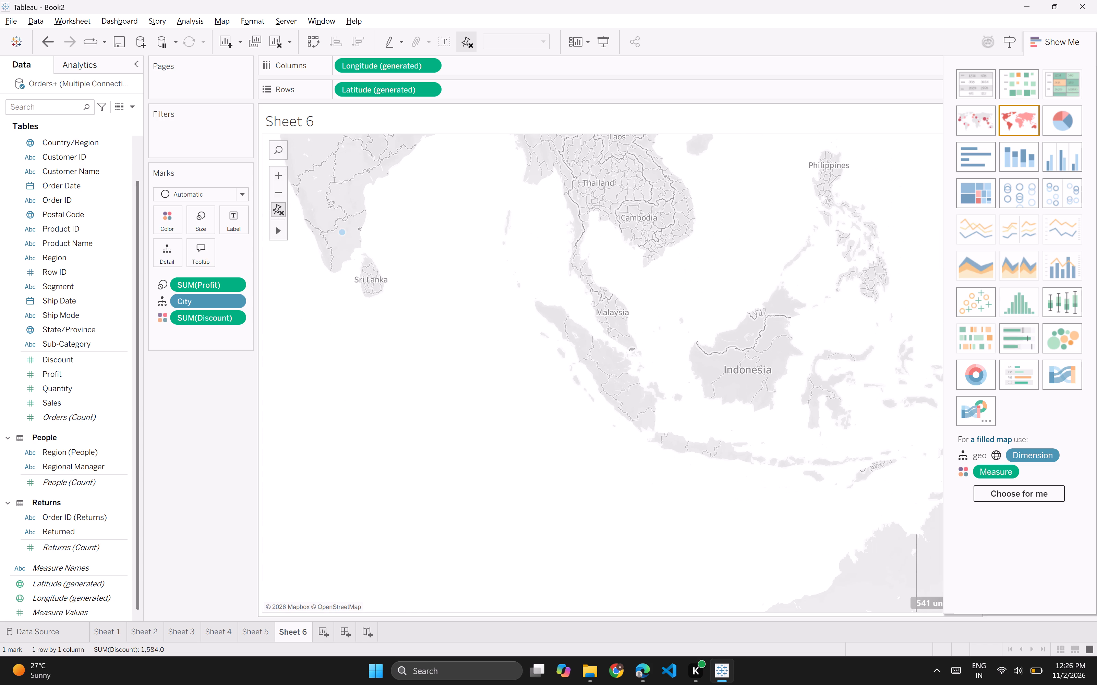
pyautogui.hscroll(3, 528, 370)
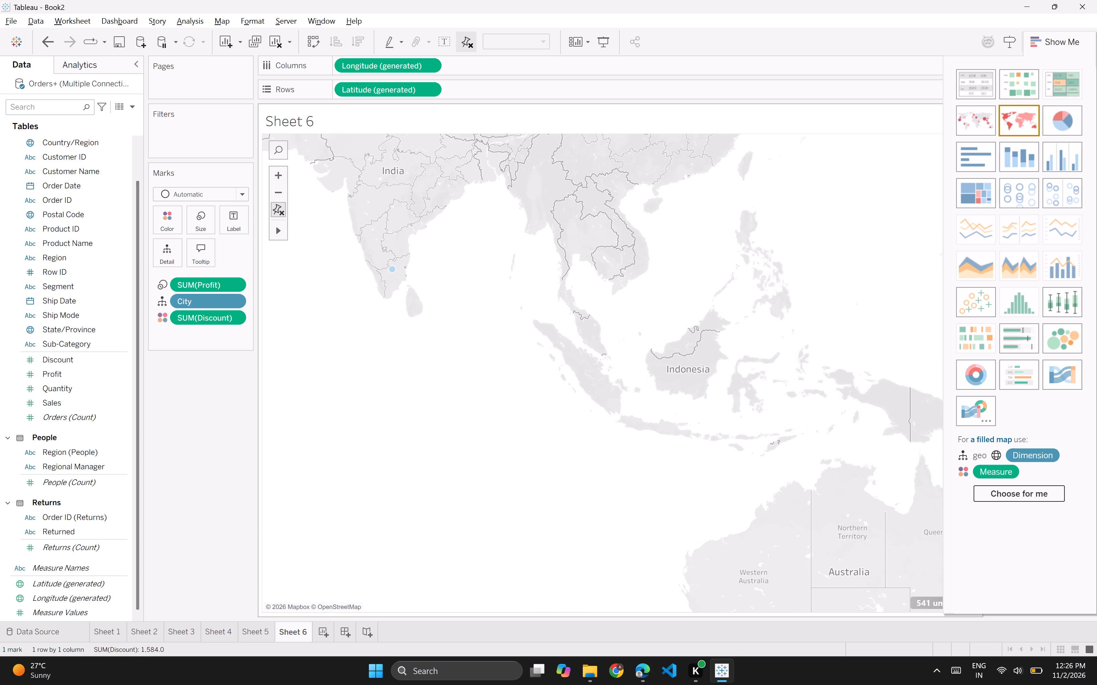
pyautogui.scroll(1, 528, 370)
pyautogui.scroll(-2, 528, 370)
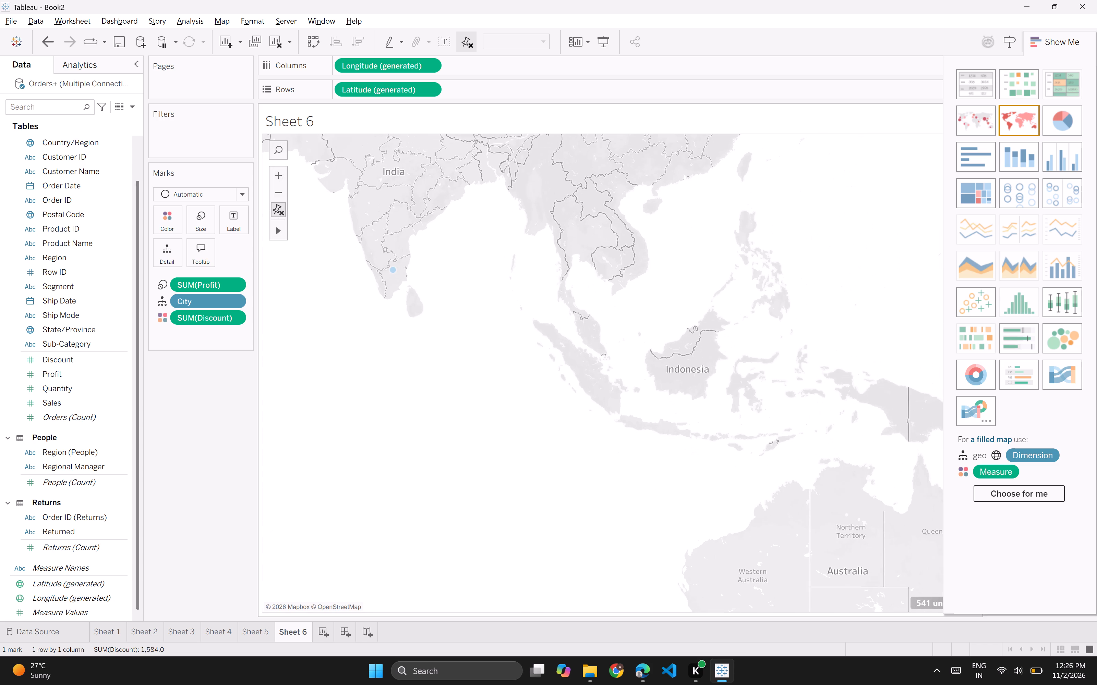
pyautogui.scroll(-10, 528, 370)
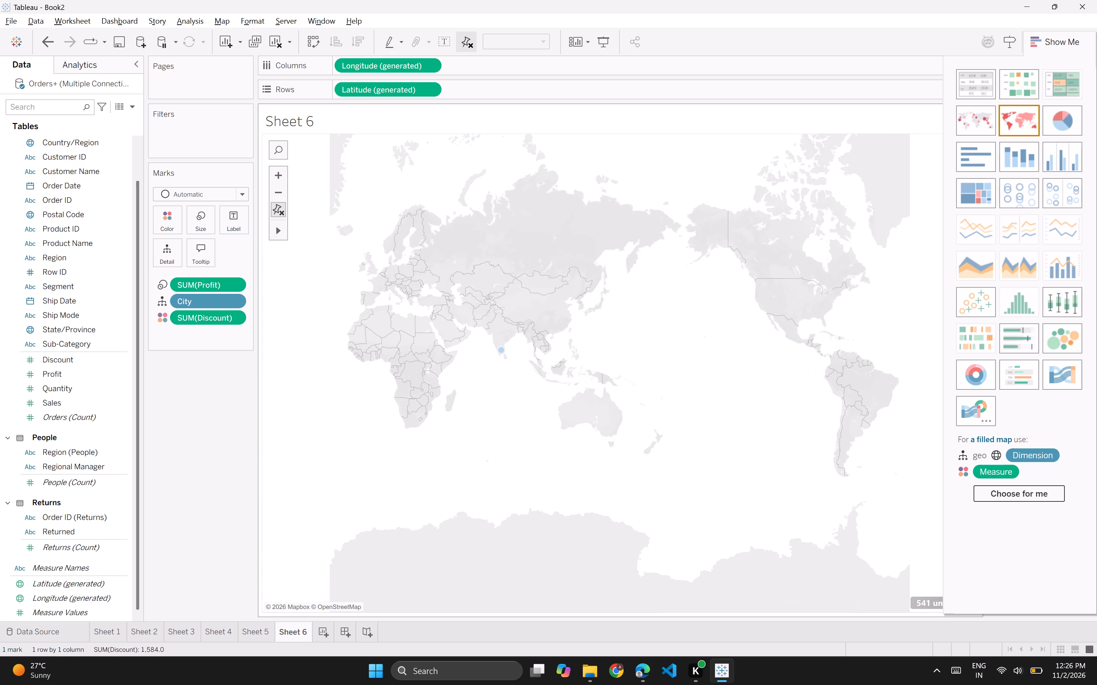
pyautogui.scroll(1, 528, 370)
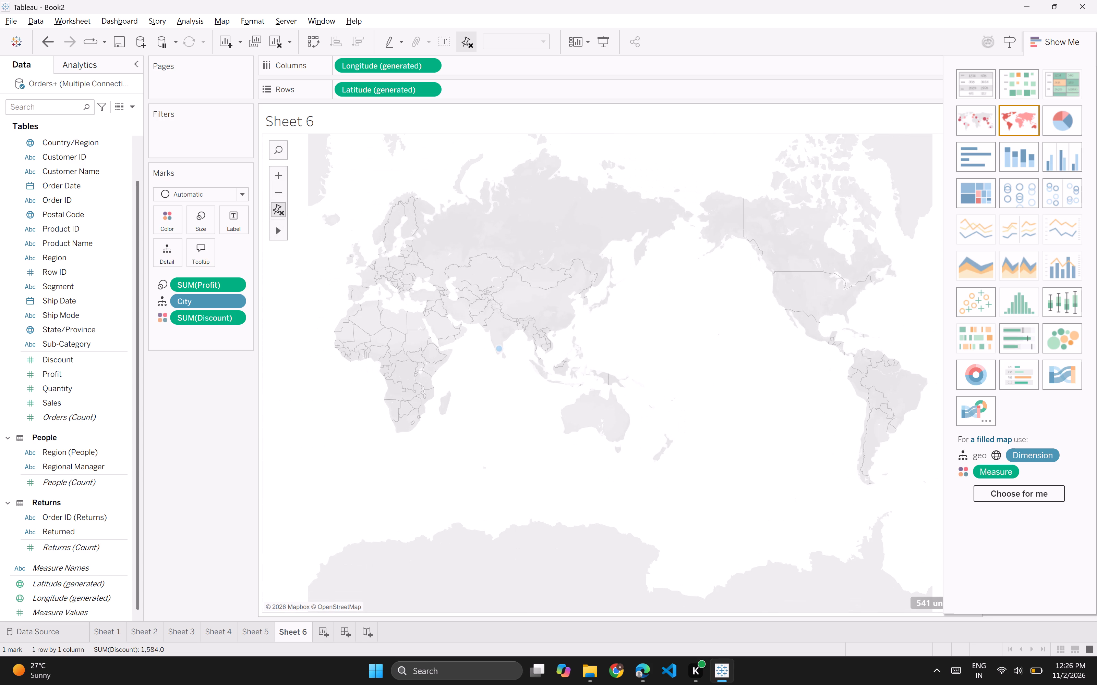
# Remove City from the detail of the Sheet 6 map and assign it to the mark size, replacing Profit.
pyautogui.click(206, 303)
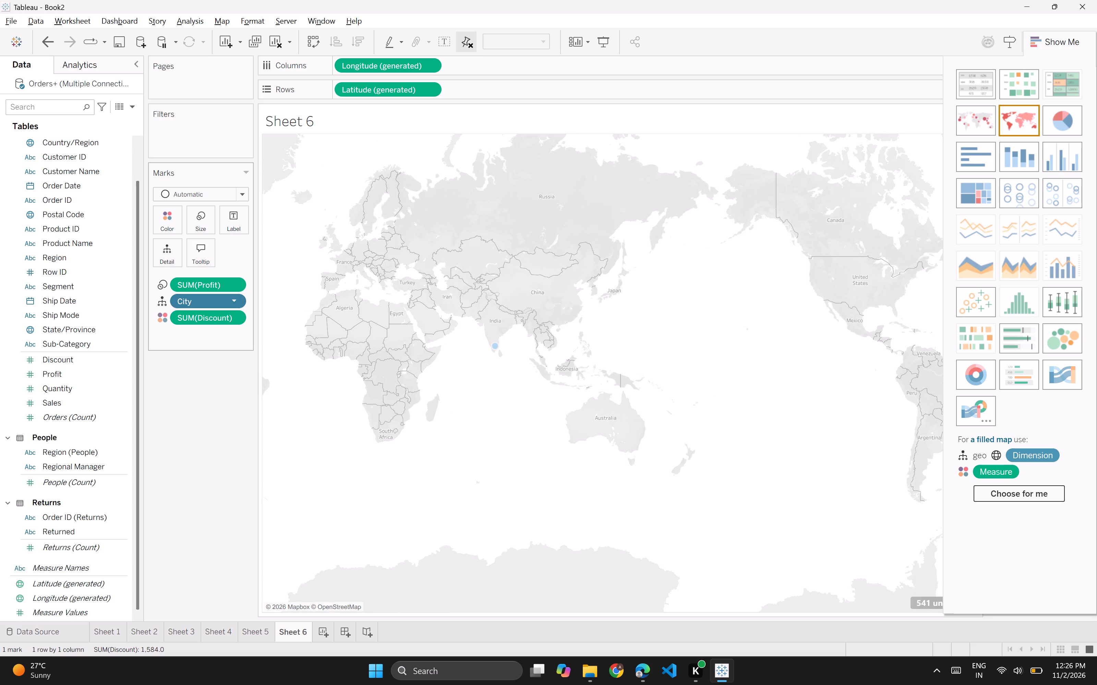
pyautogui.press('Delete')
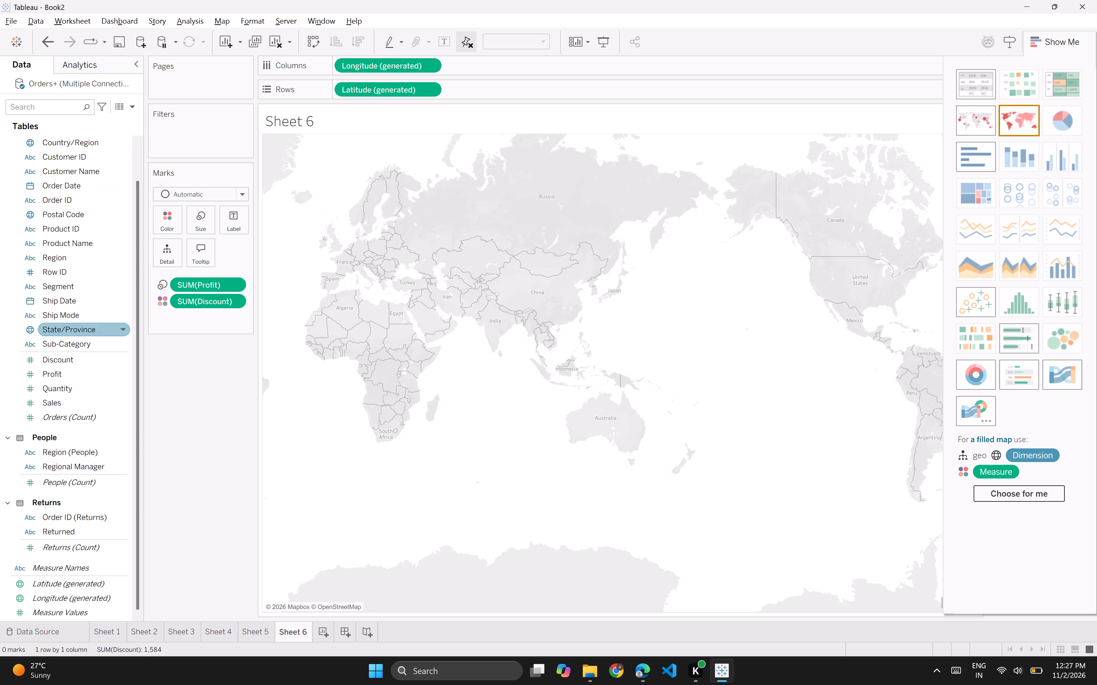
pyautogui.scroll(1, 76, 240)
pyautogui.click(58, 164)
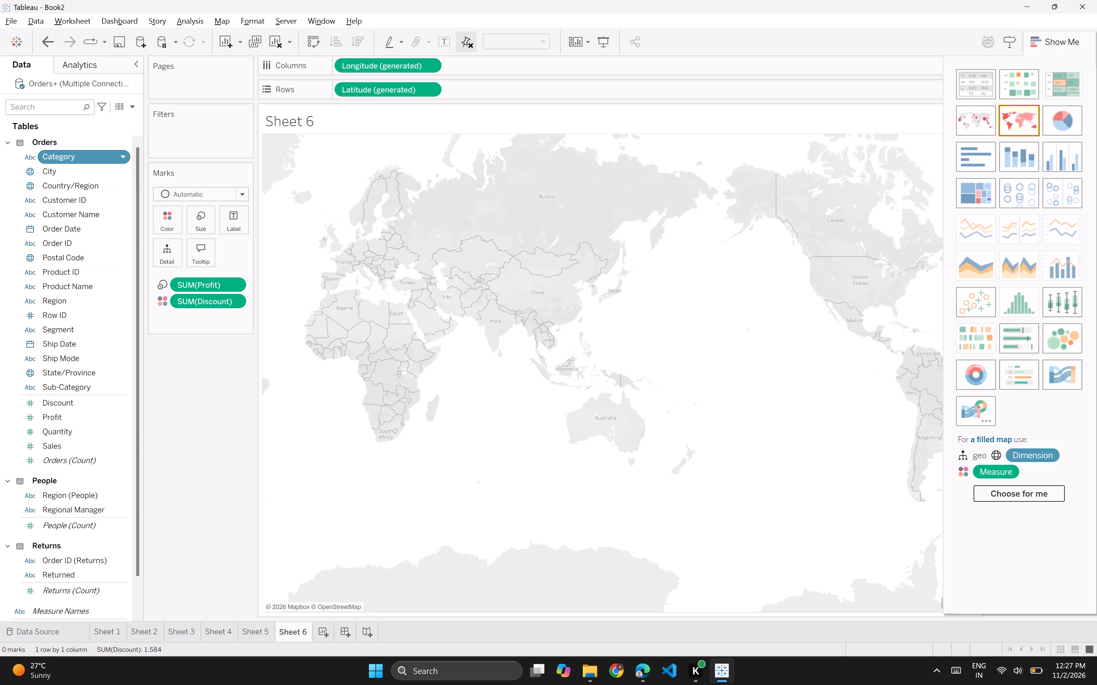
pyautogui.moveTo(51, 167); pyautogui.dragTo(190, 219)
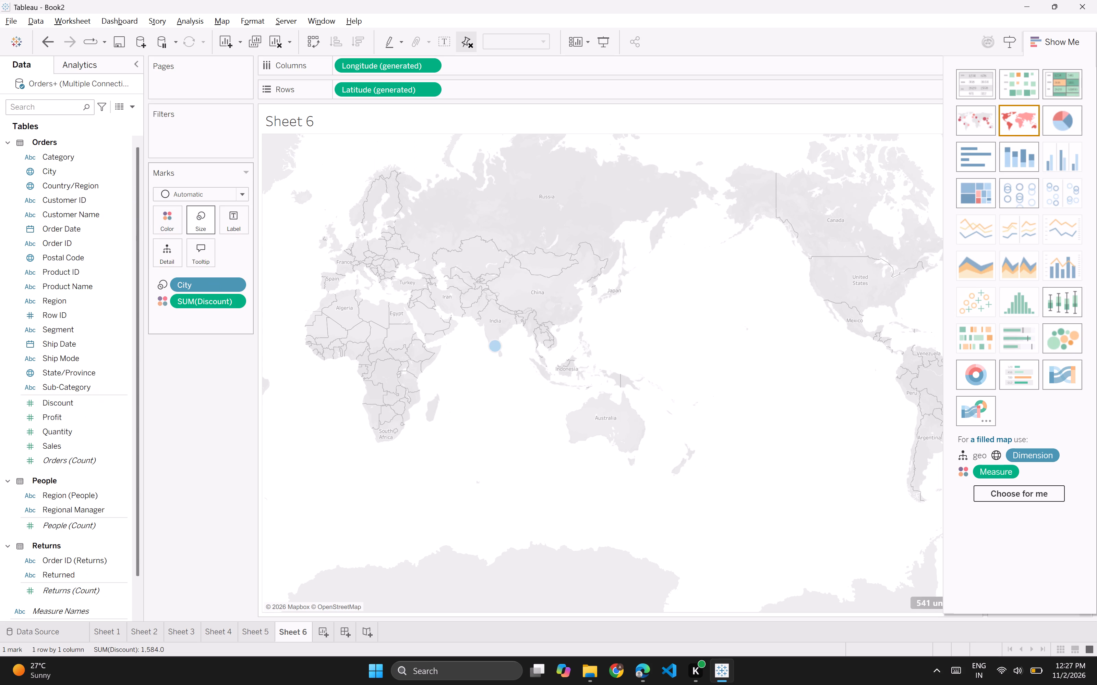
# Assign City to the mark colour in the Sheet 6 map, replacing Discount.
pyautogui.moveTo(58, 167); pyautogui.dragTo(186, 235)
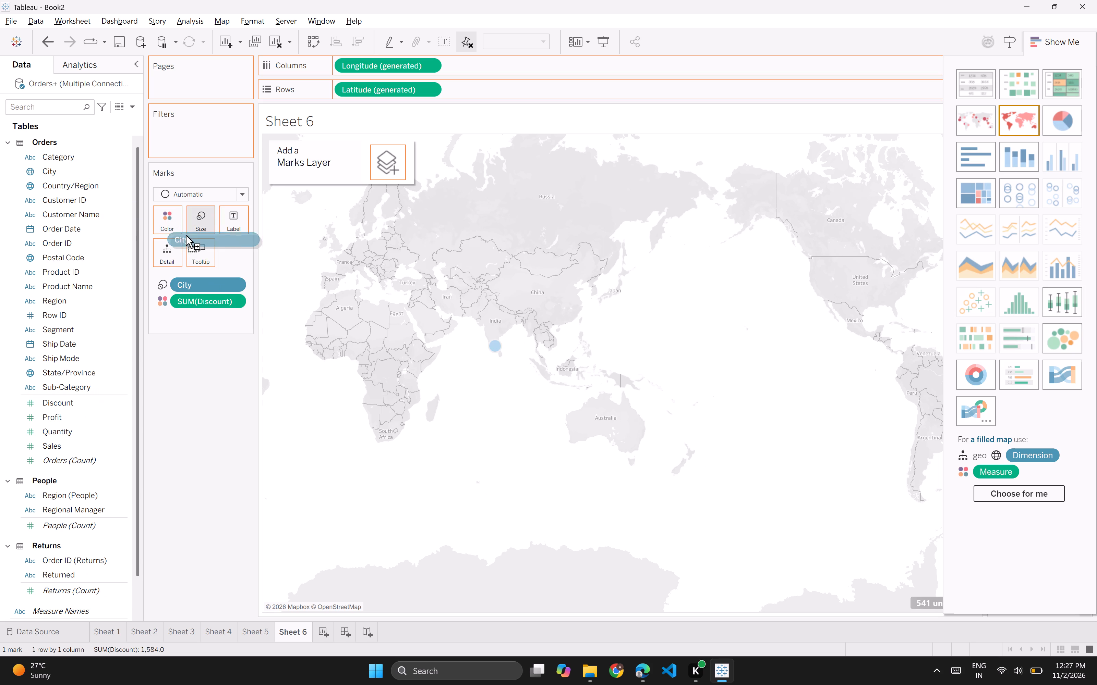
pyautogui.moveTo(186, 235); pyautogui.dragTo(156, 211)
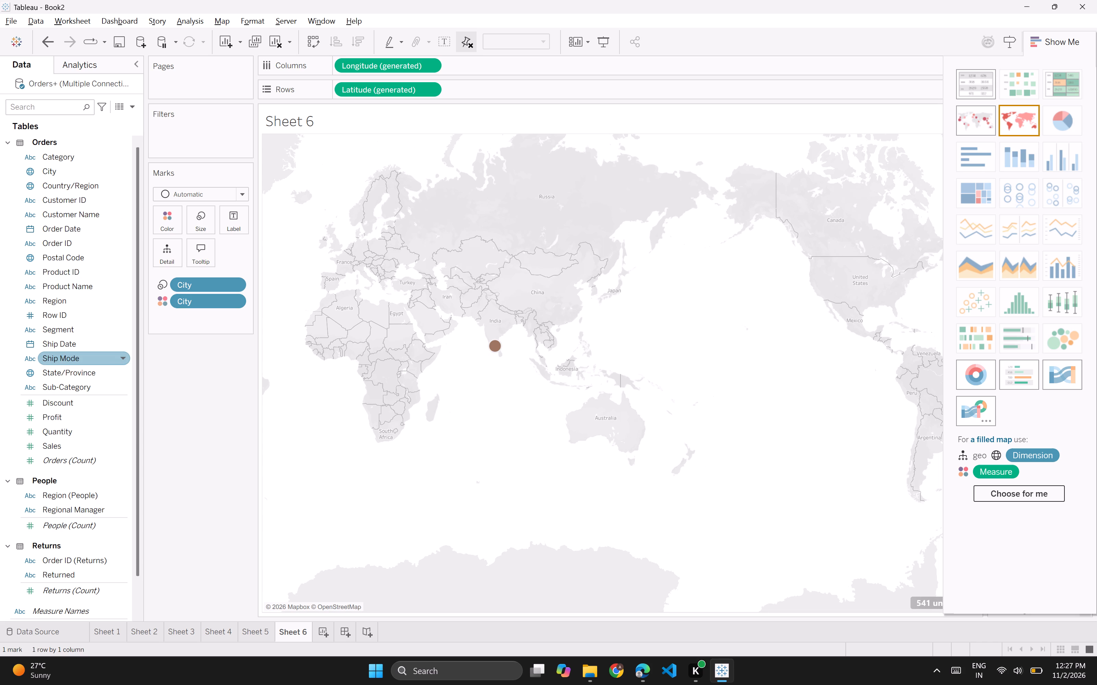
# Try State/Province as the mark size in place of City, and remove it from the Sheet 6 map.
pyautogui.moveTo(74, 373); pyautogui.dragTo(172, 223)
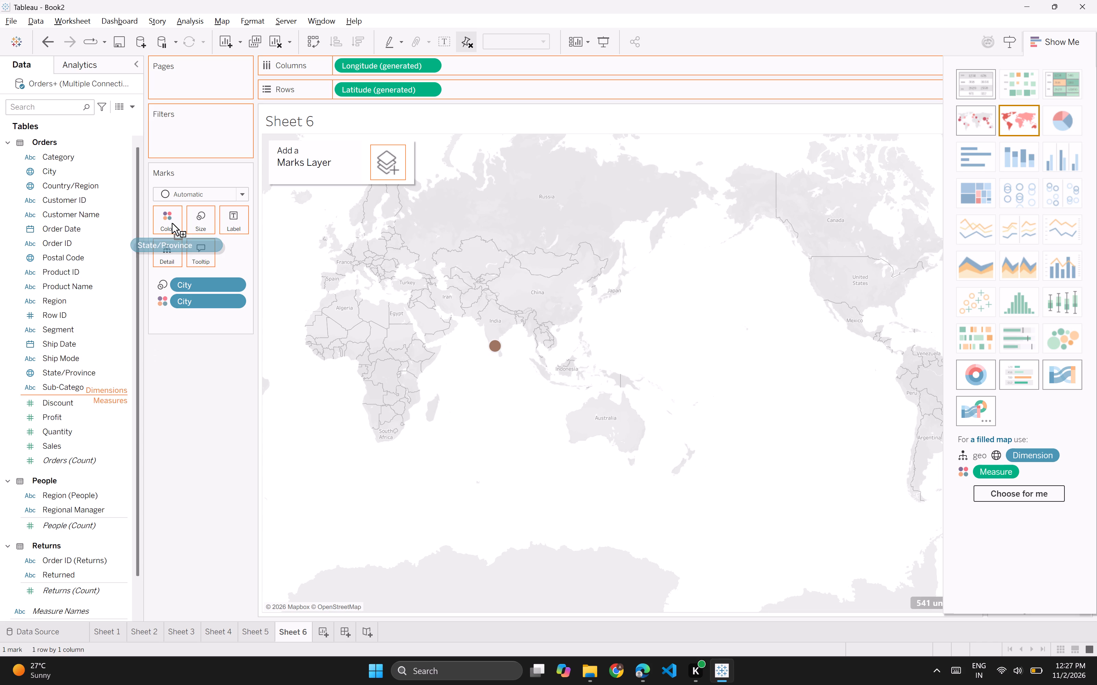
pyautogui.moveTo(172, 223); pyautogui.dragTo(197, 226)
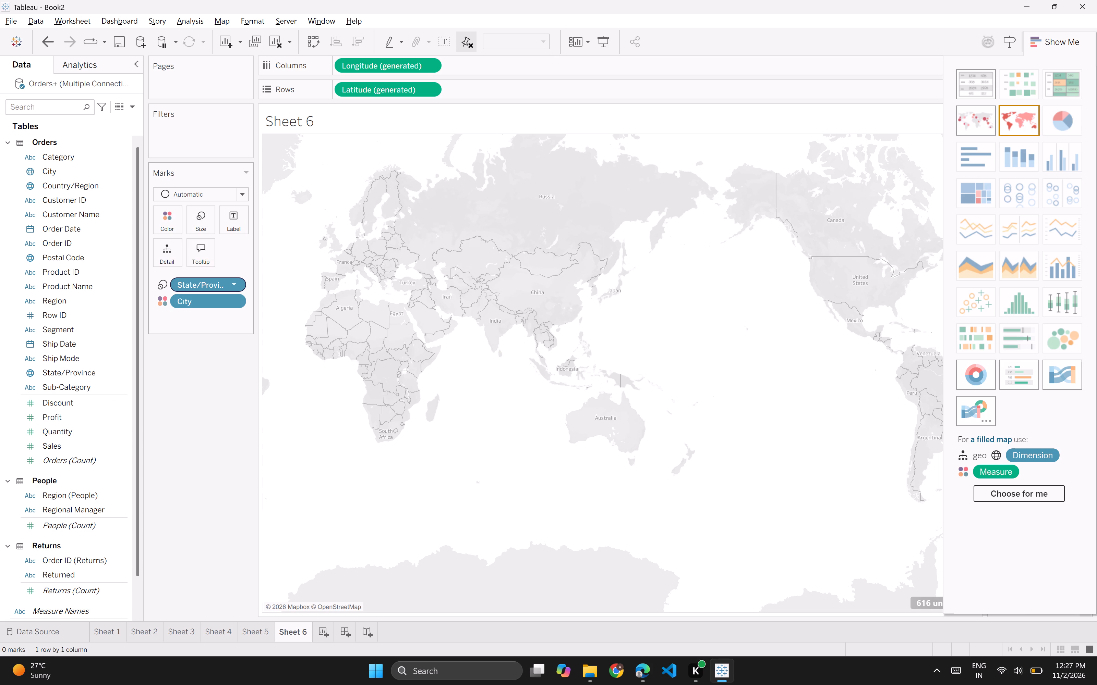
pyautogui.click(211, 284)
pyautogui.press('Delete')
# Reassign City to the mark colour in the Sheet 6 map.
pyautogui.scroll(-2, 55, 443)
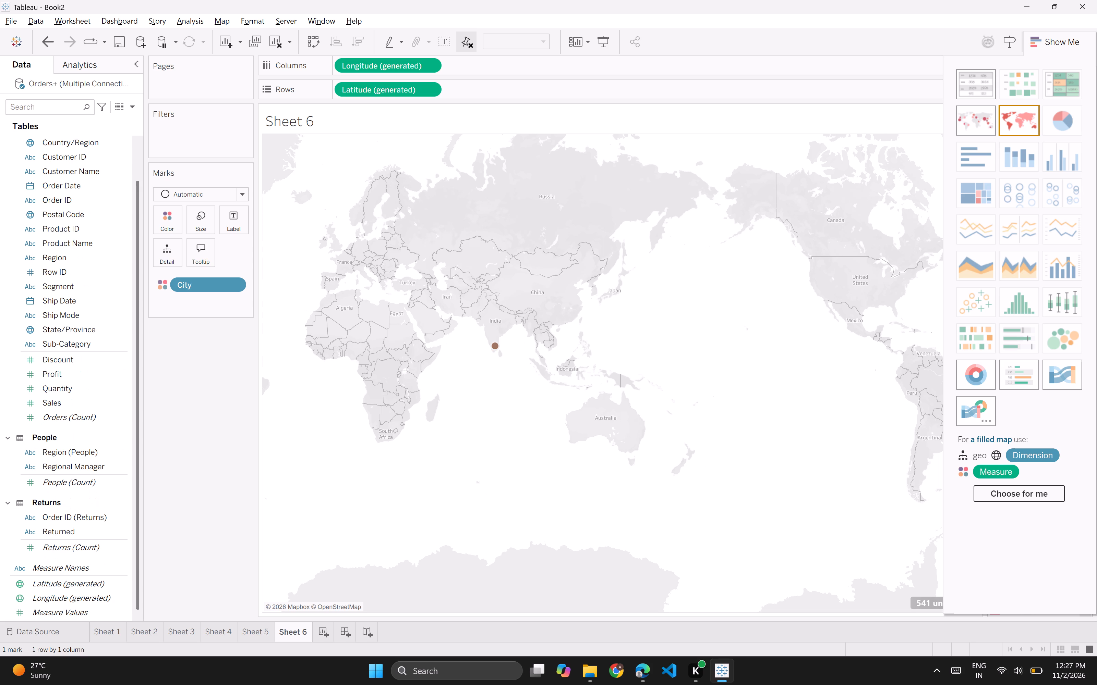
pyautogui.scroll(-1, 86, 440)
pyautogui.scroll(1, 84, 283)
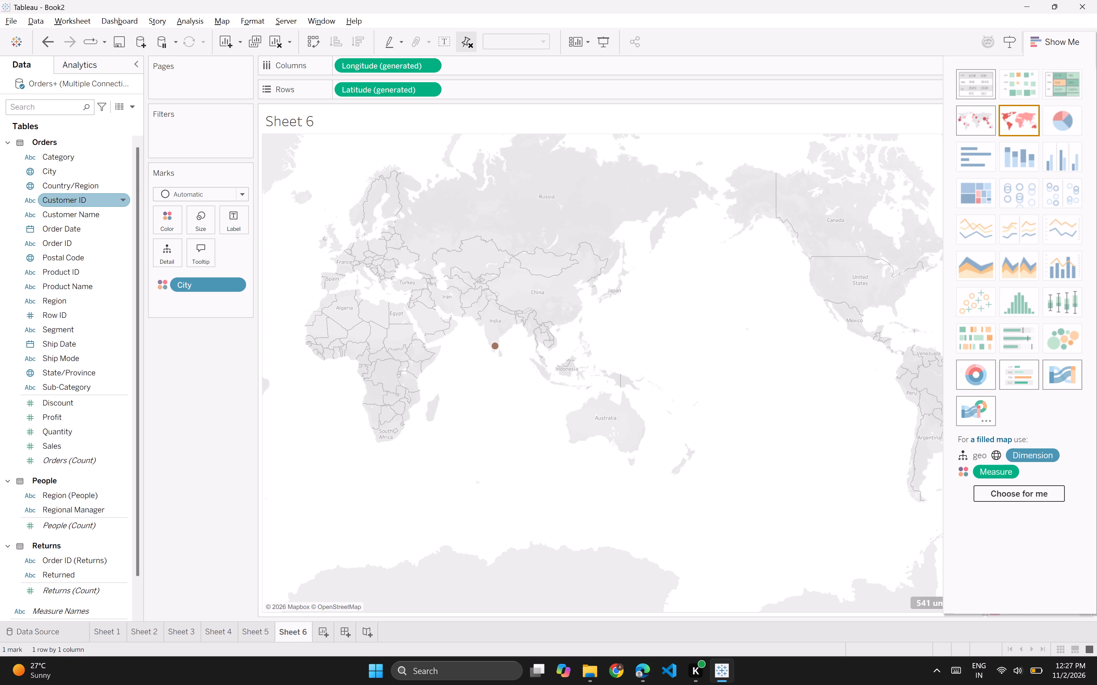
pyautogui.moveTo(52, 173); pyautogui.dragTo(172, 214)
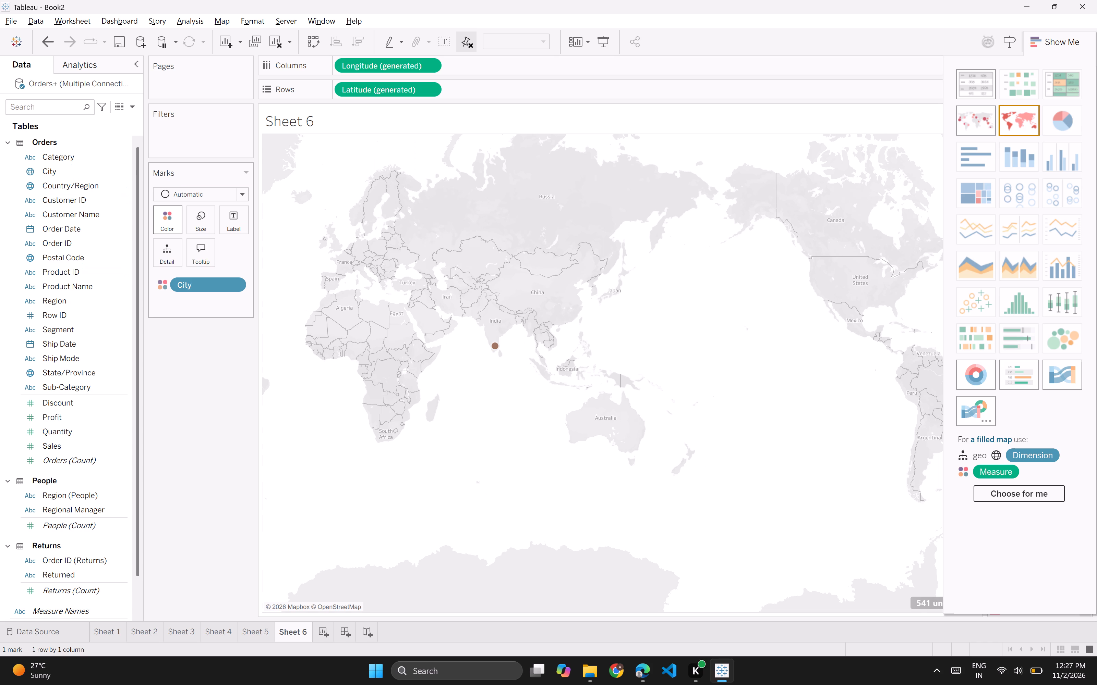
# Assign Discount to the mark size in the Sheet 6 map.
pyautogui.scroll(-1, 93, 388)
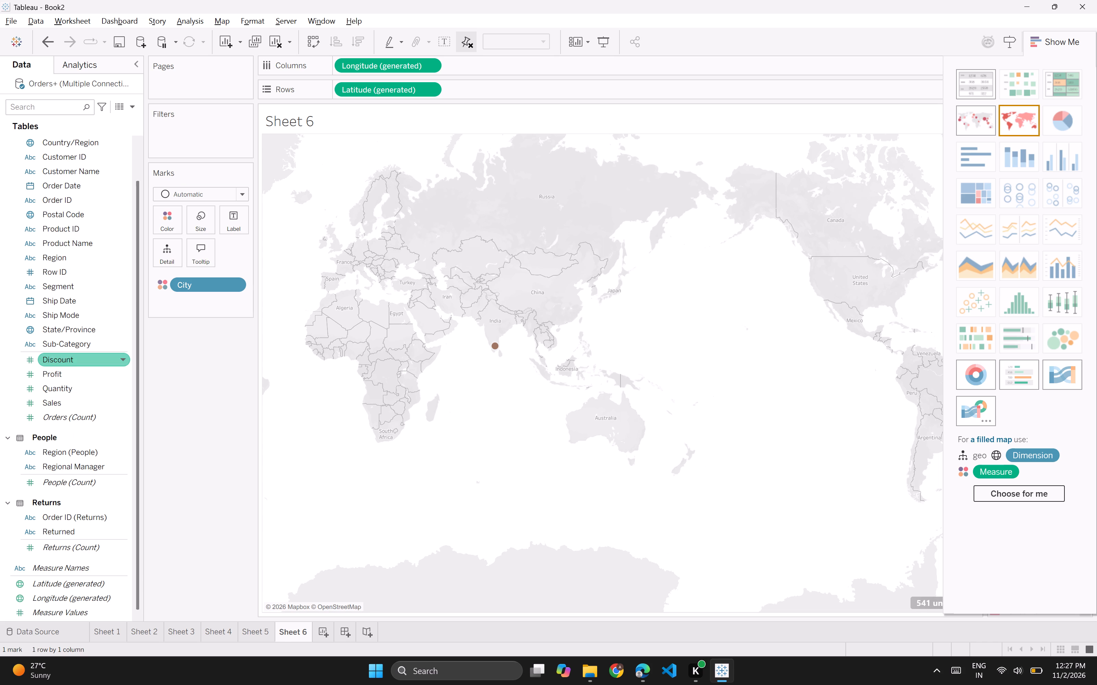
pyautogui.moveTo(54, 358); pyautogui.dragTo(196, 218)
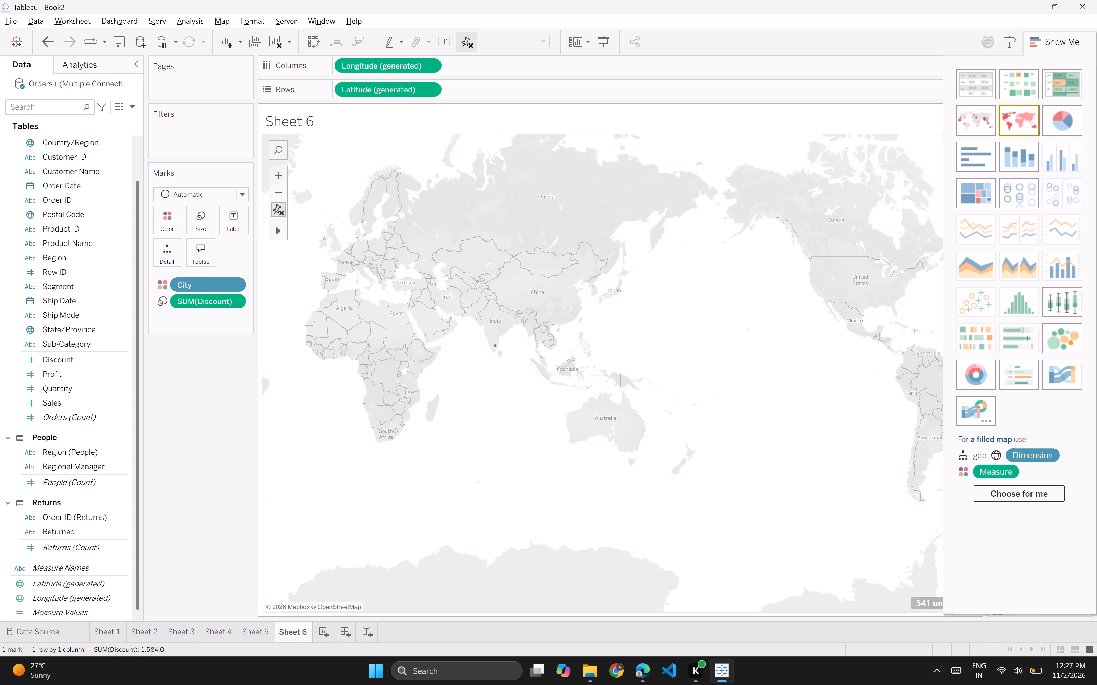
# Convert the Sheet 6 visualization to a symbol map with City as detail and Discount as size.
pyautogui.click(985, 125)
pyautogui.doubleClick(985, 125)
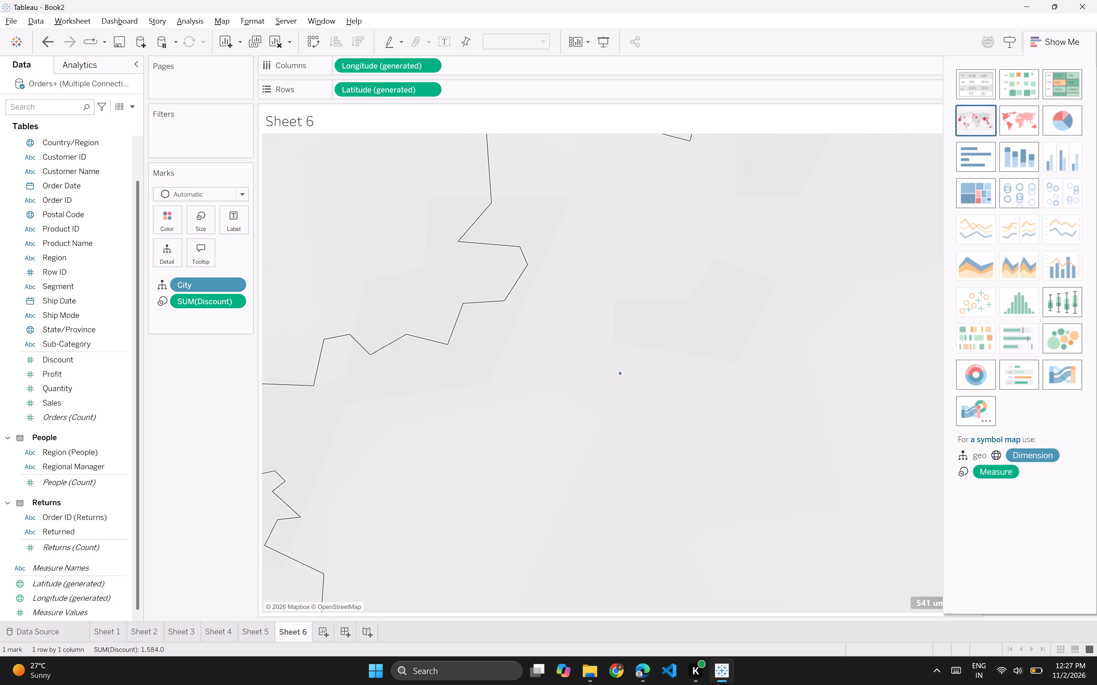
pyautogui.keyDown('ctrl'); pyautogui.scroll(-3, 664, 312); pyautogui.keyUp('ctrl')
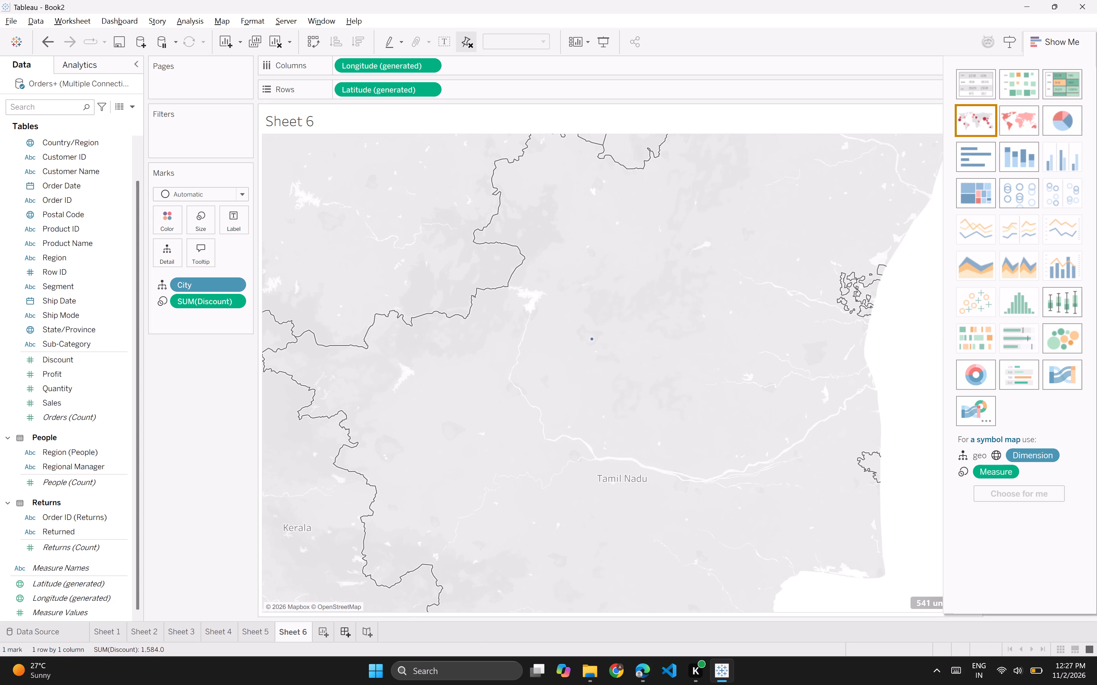
# Delete the Sheet 6 worksheet.
pyautogui.rightClick(297, 629)
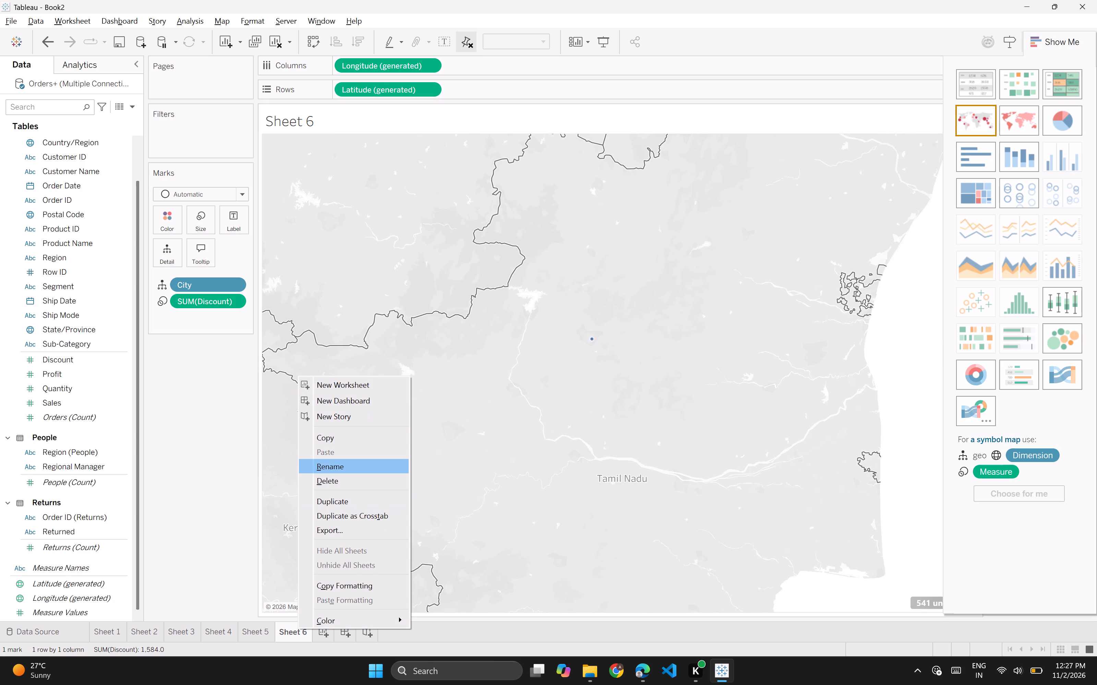
pyautogui.click(331, 476)
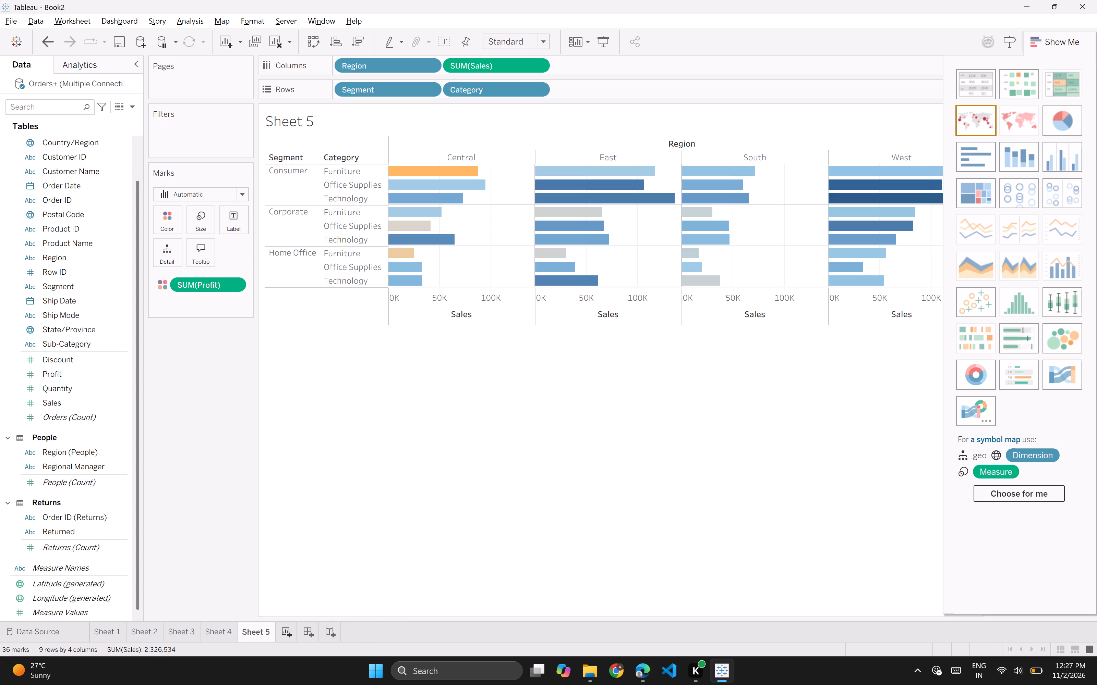
# Add a new worksheet and create a symbol map on it from automatically chosen fields, with City as detail.
pyautogui.click(293, 631)
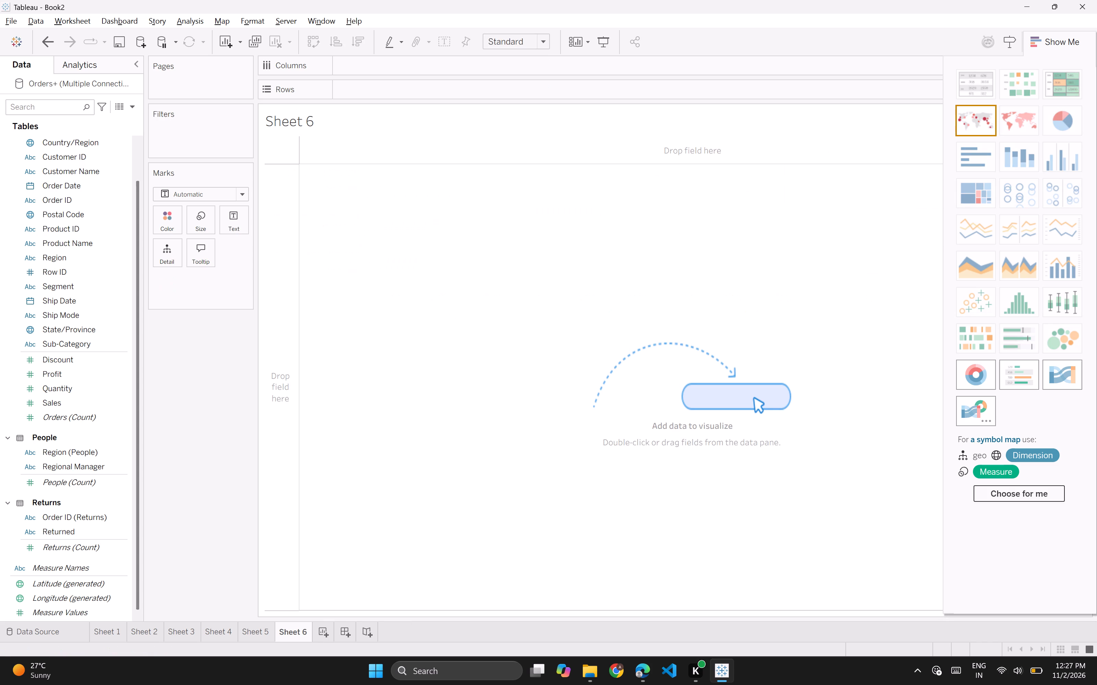
pyautogui.doubleClick(977, 122)
pyautogui.doubleClick(978, 119)
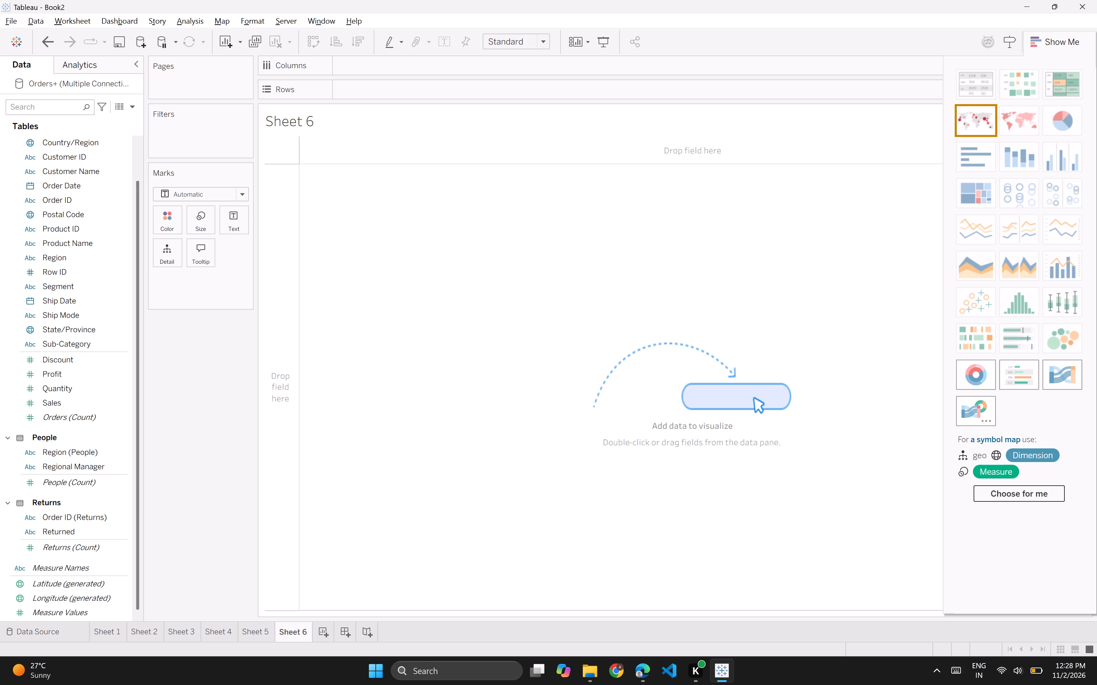
pyautogui.click(1027, 491)
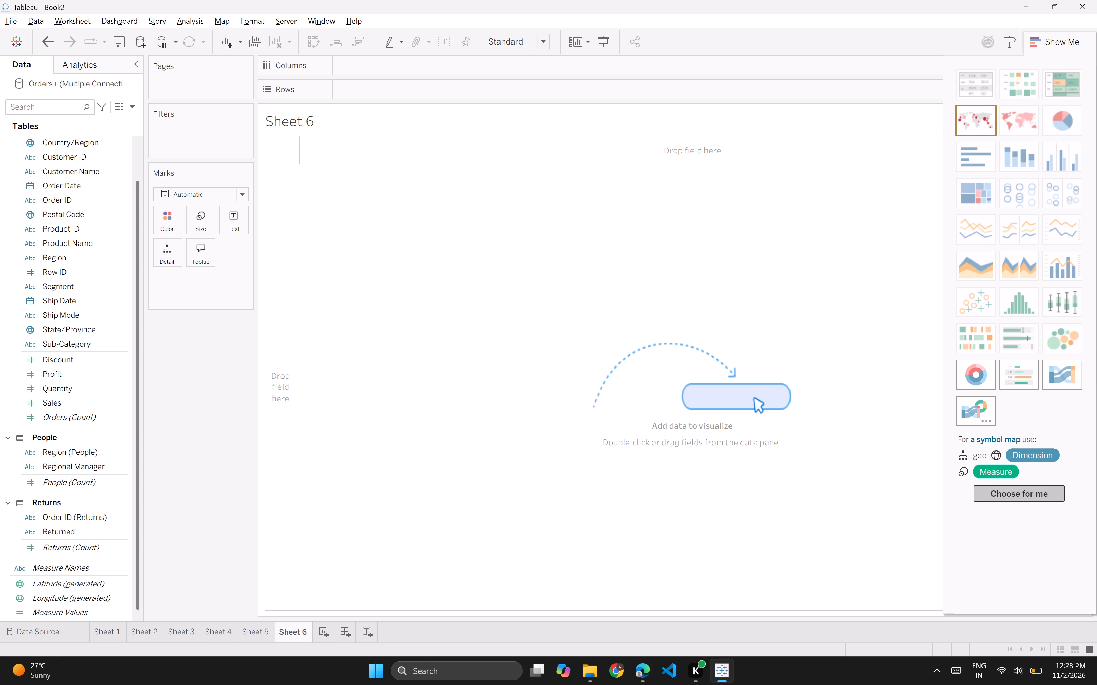
pyautogui.click(1066, 43)
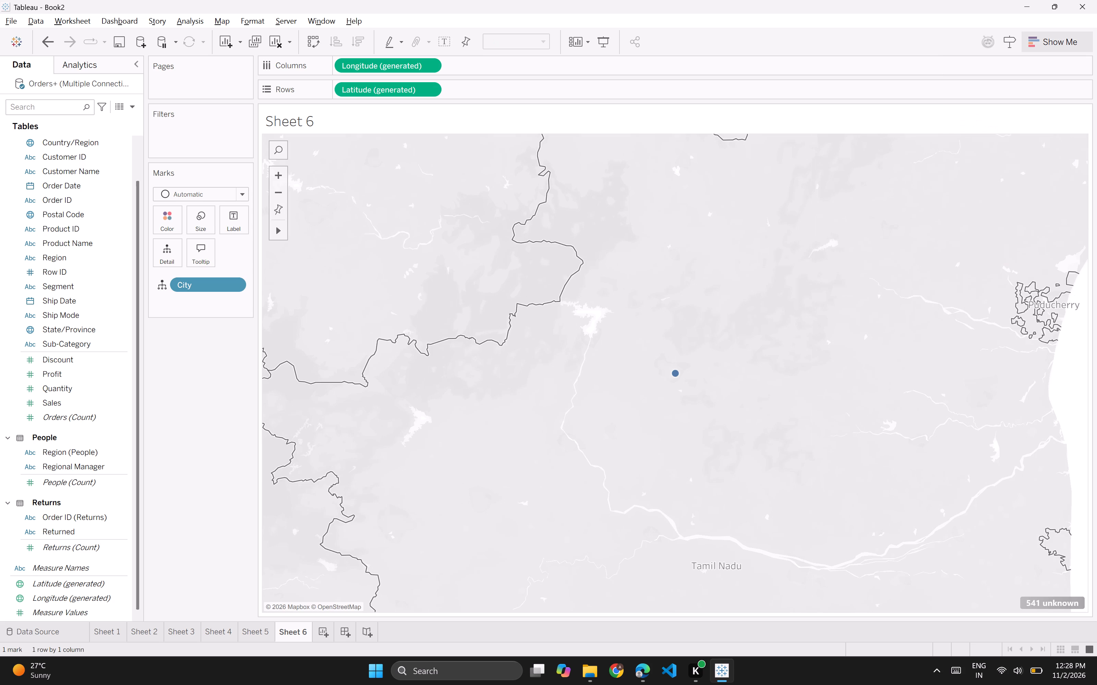
# Examine the new City symbol map around Tamil Nadu, Kerala and Sri Lanka.
pyautogui.keyDown('ctrl'); pyautogui.scroll(-6, 696, 245); pyautogui.keyUp('ctrl')
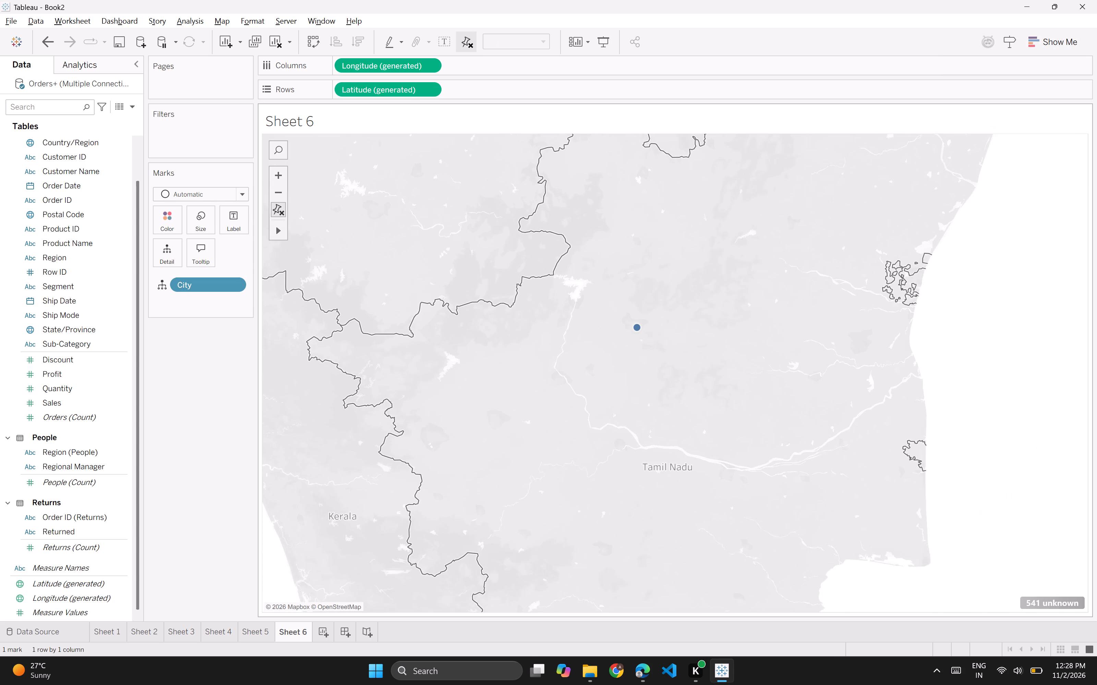
pyautogui.keyDown('ctrl'); pyautogui.scroll(-7, 696, 245); pyautogui.keyUp('ctrl')
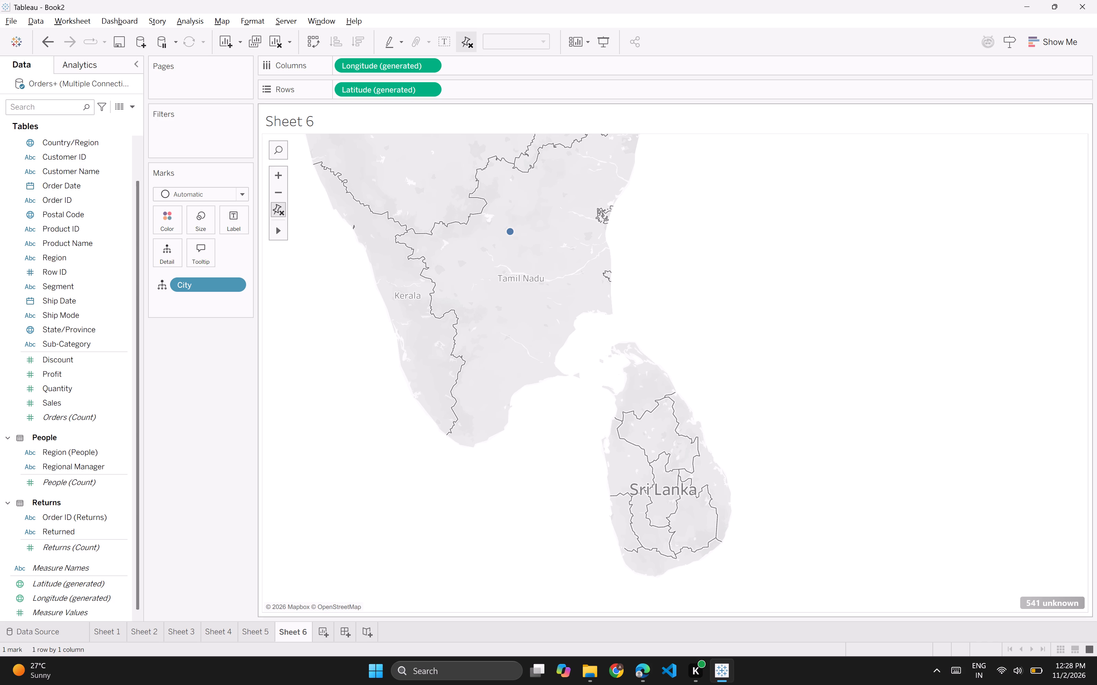
pyautogui.scroll(1, 92, 277)
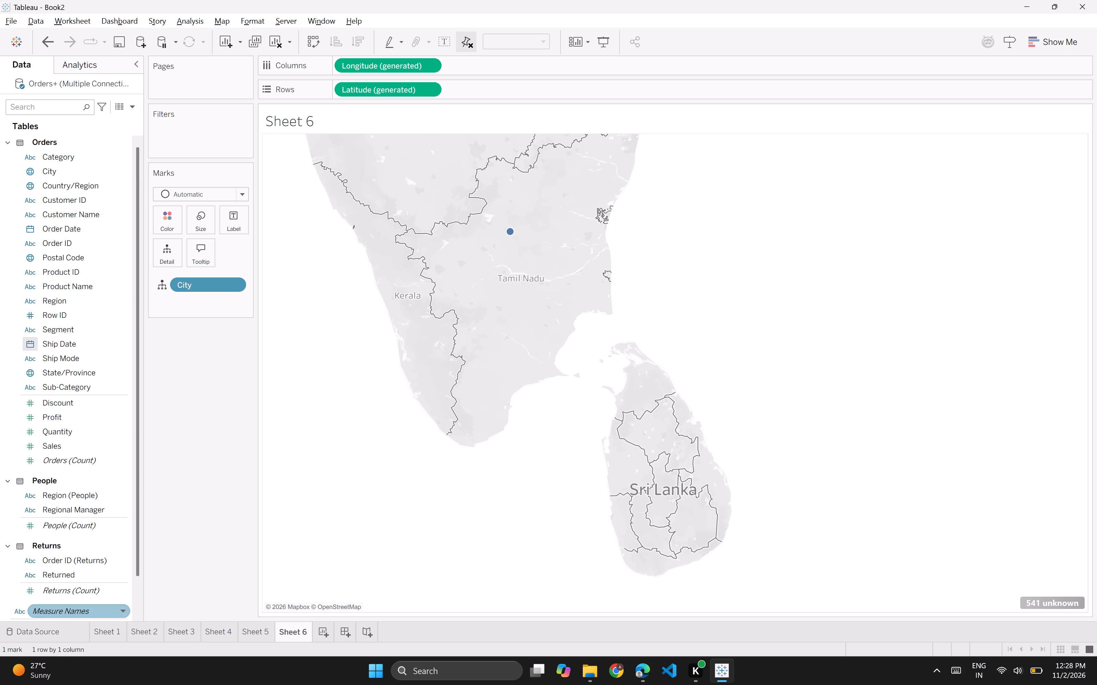
# View the People table's rows in the data source, with the data preview area enlarged.
pyautogui.click(42, 635)
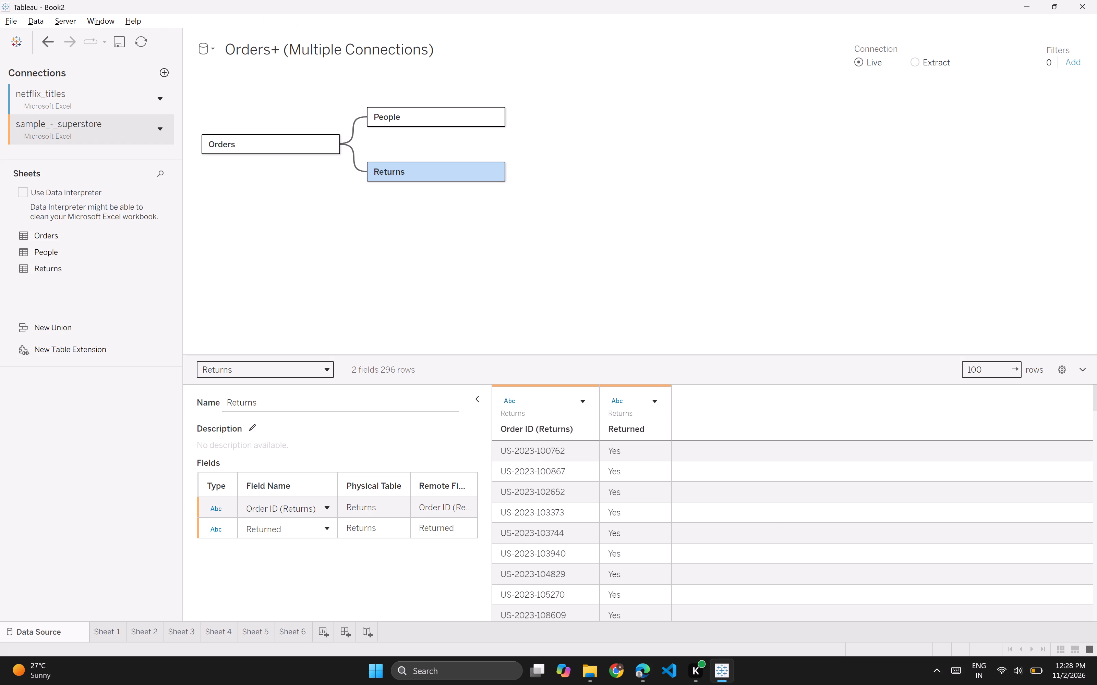
pyautogui.moveTo(619, 356); pyautogui.dragTo(613, 242)
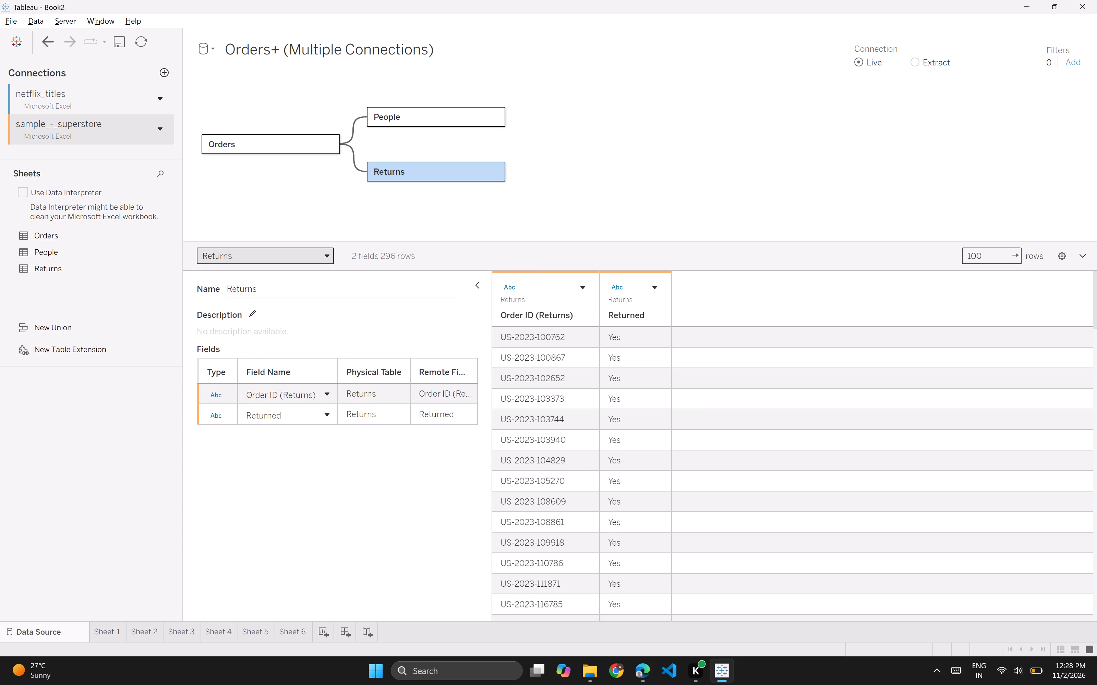
pyautogui.click(415, 111)
pyautogui.click(415, 111)
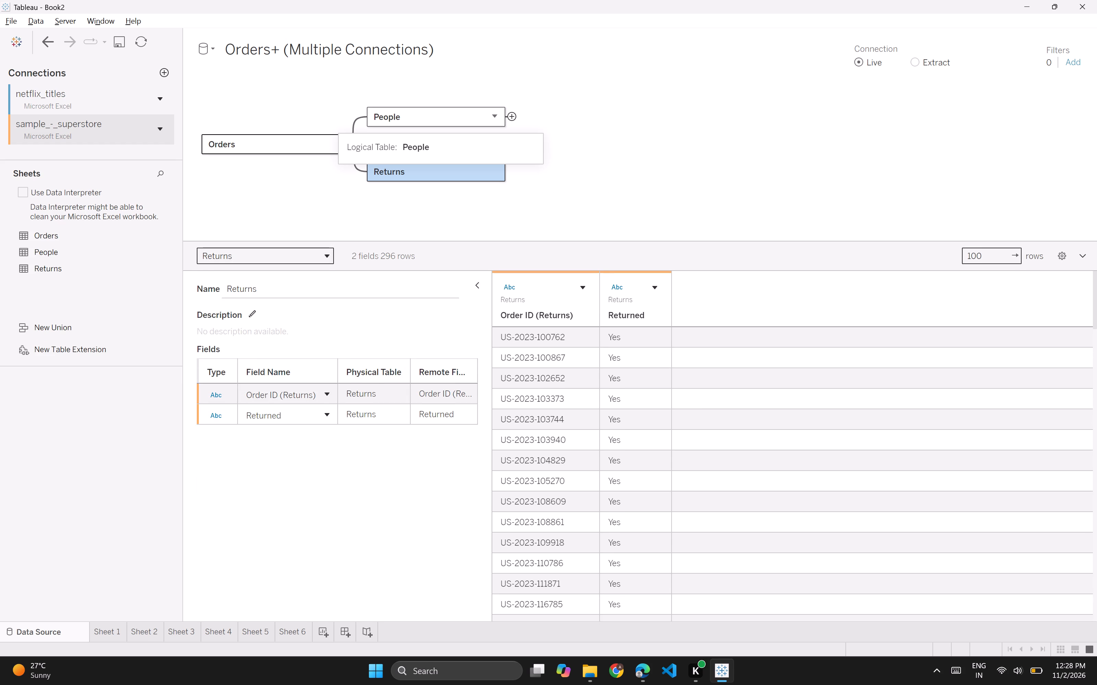
# Examine the Orders table's rows and columns in the data source preview.
pyautogui.click(289, 150)
pyautogui.click(264, 144)
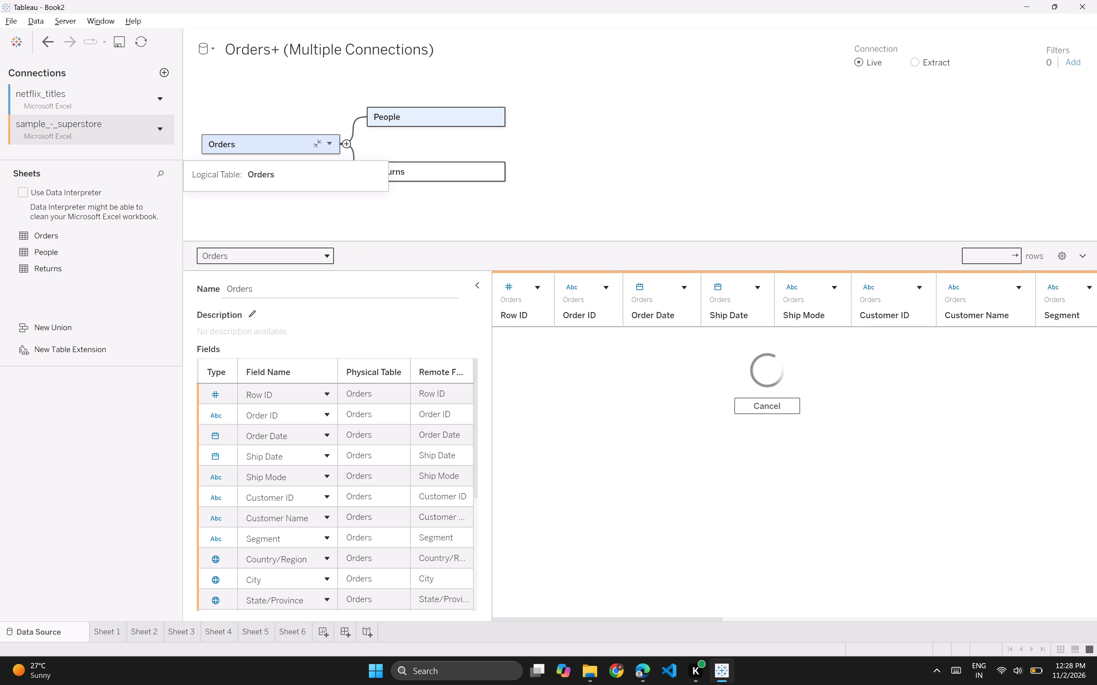
pyautogui.hscroll(-6, 796, 409)
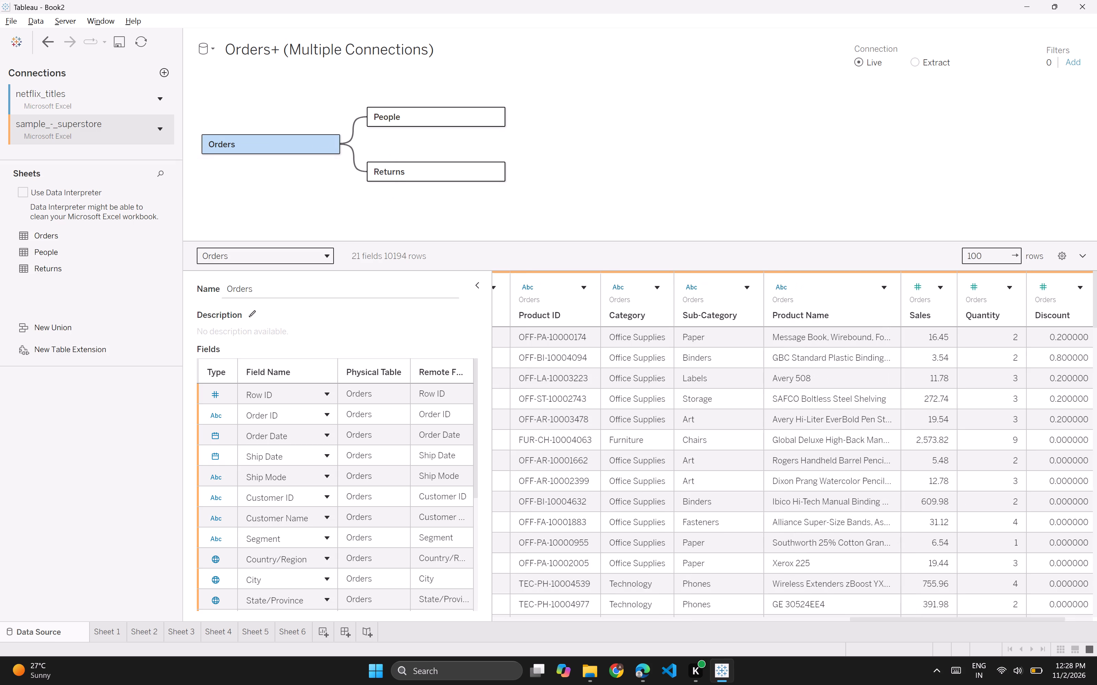
pyautogui.hscroll(-8, 823, 386)
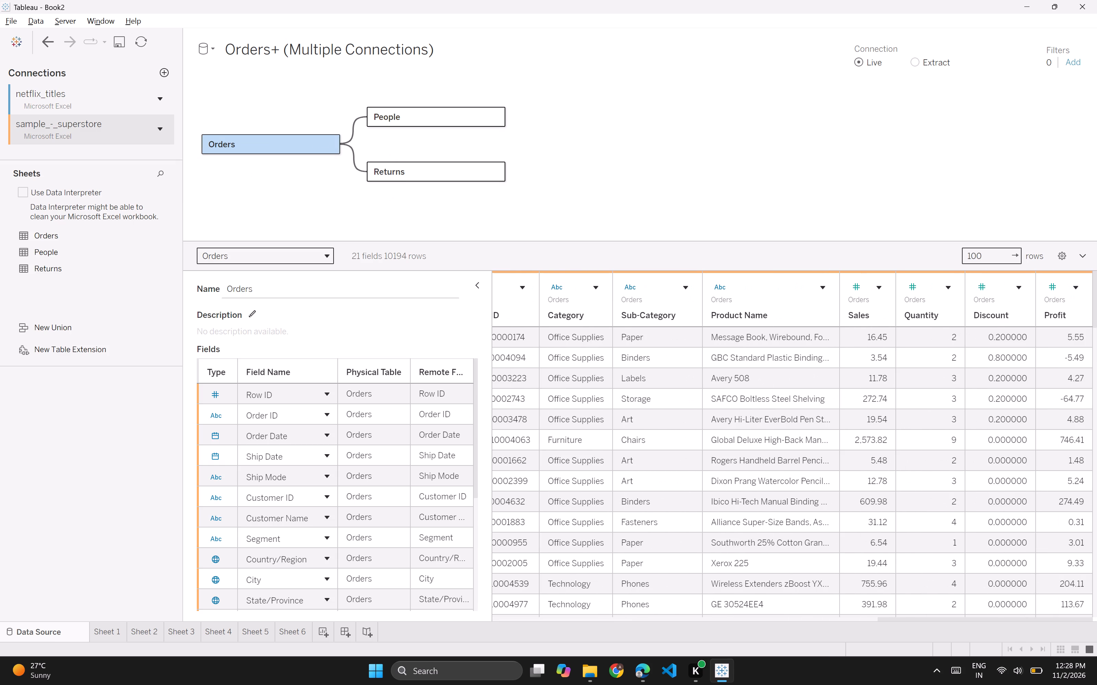
pyautogui.hscroll(-1, 823, 386)
pyautogui.scroll(-1, 823, 386)
pyautogui.hscroll(5, 823, 386)
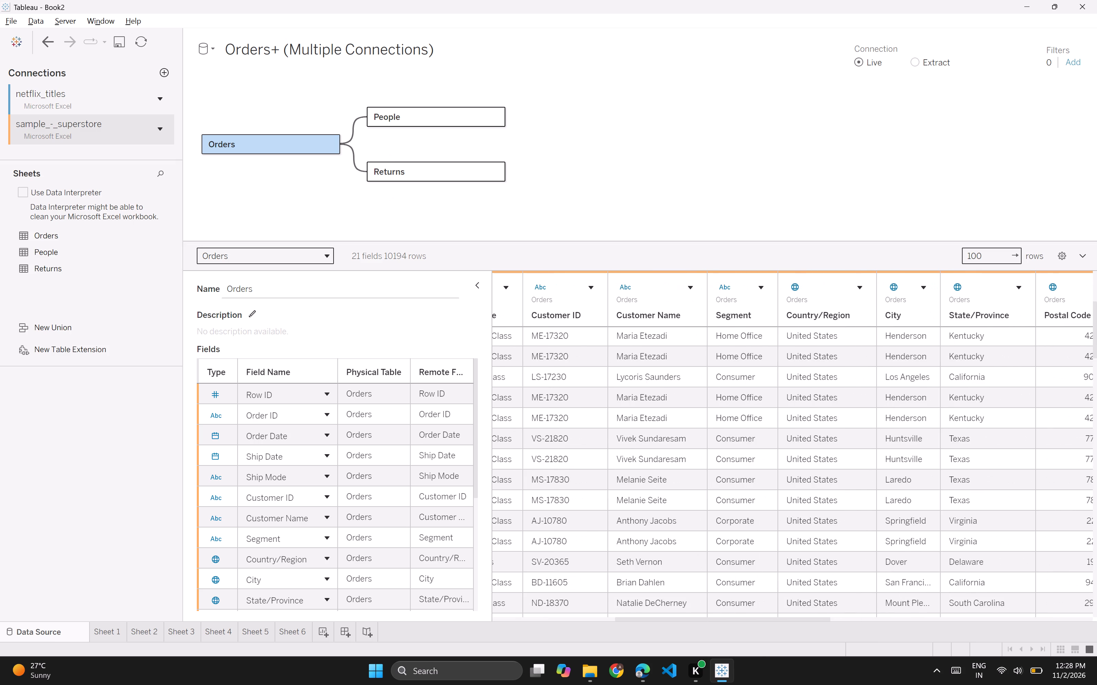
pyautogui.hscroll(1, 823, 386)
pyautogui.scroll(-1, 813, 343)
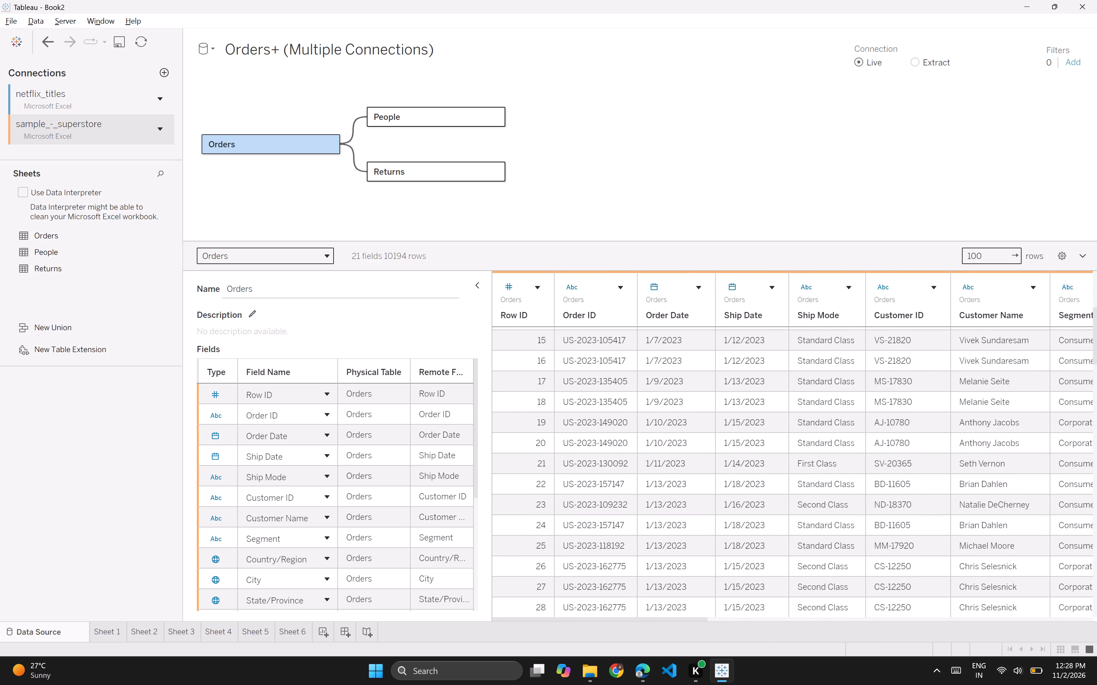
pyautogui.scroll(-3, 813, 343)
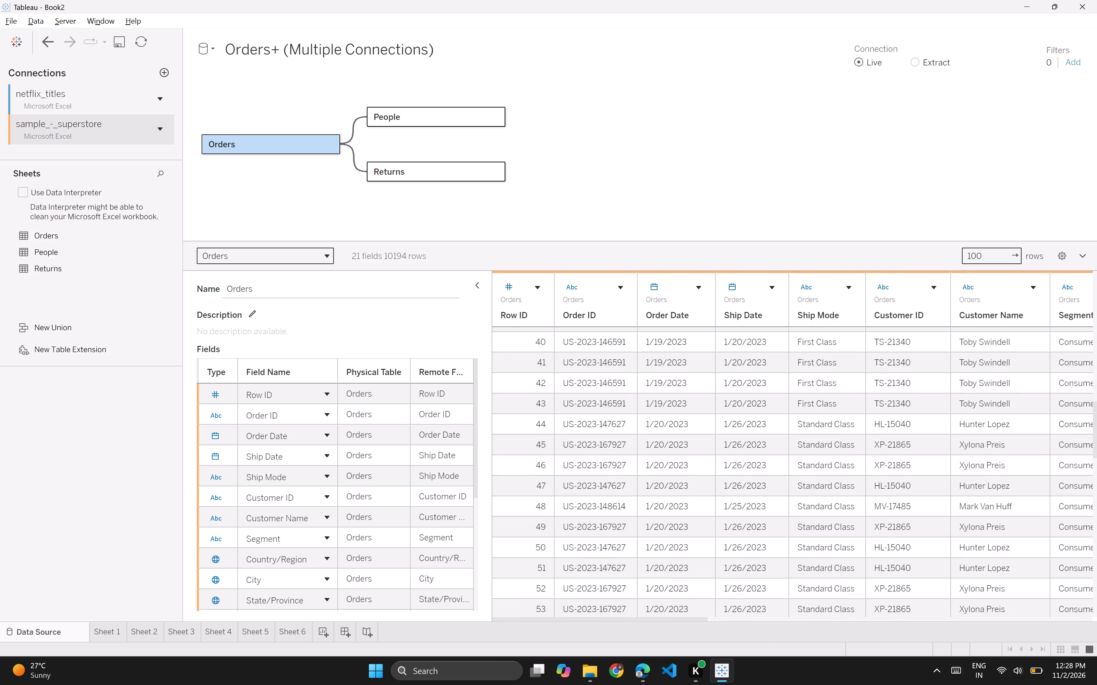
pyautogui.hscroll(-4, 813, 343)
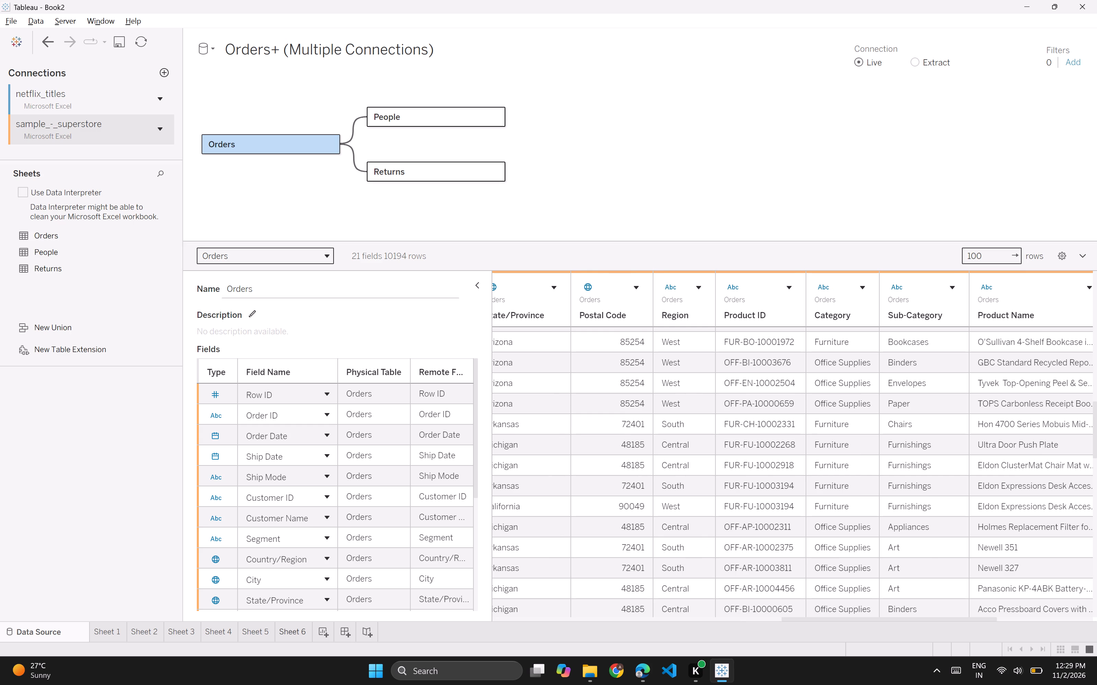
# Add a new blank worksheet after Sheet 6.
pyautogui.click(299, 628)
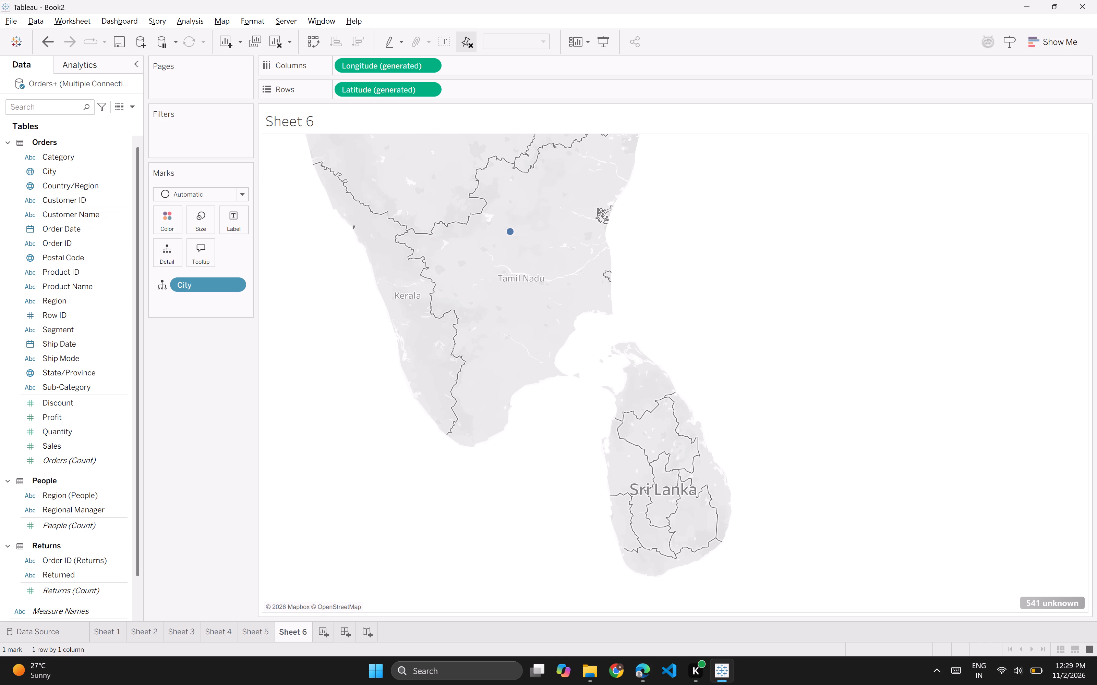
pyautogui.click(328, 632)
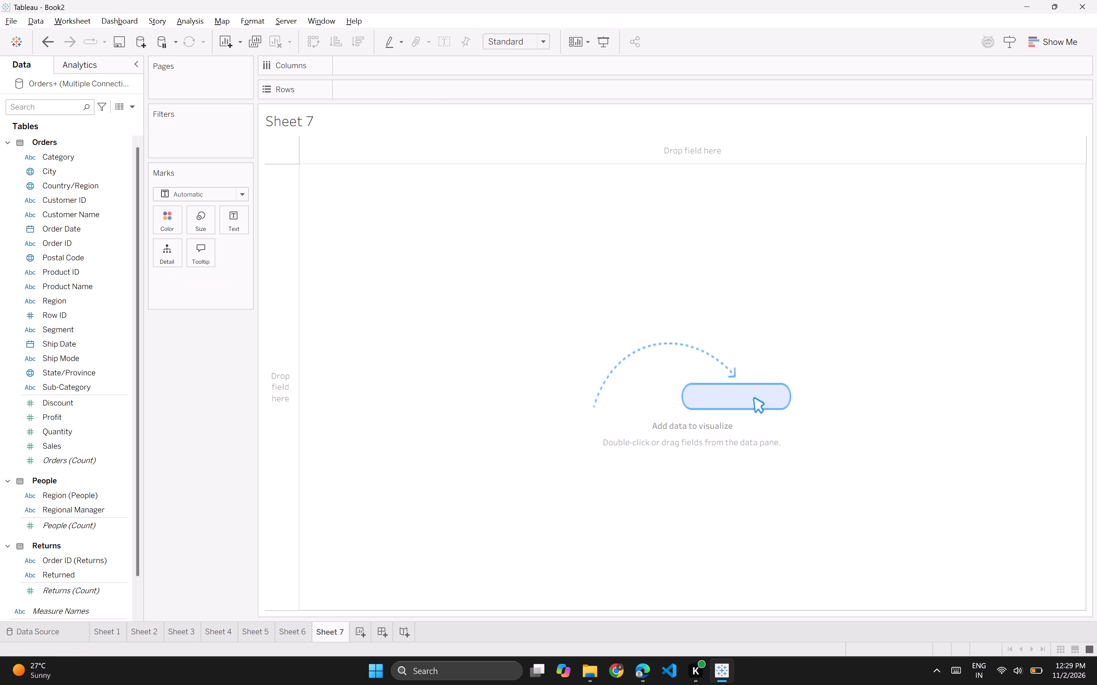
# Move the Profit field from the measures to the dimensions of the Orders table.
pyautogui.moveTo(120, 415); pyautogui.dragTo(24, 249)
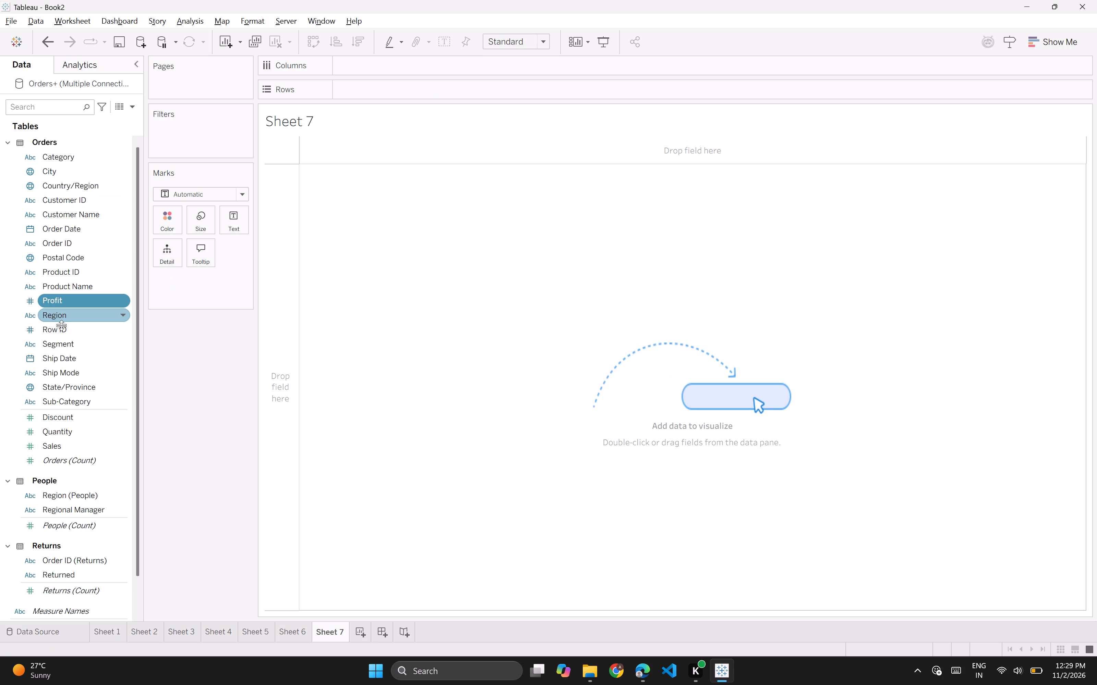
pyautogui.click(49, 635)
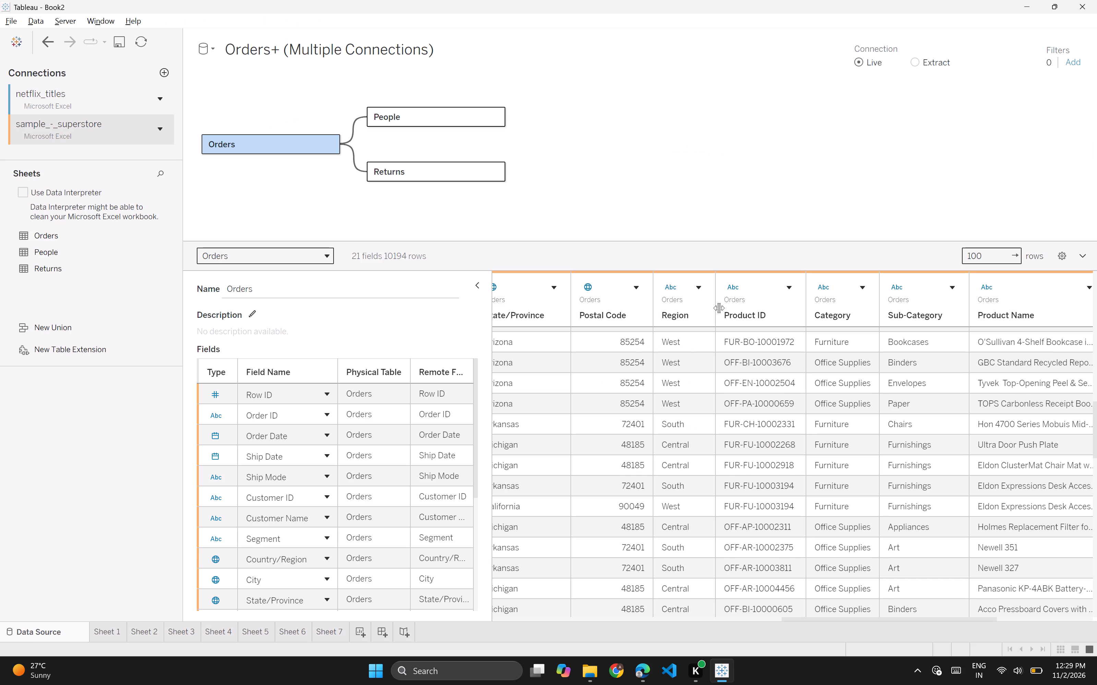
pyautogui.hscroll(1, 719, 308)
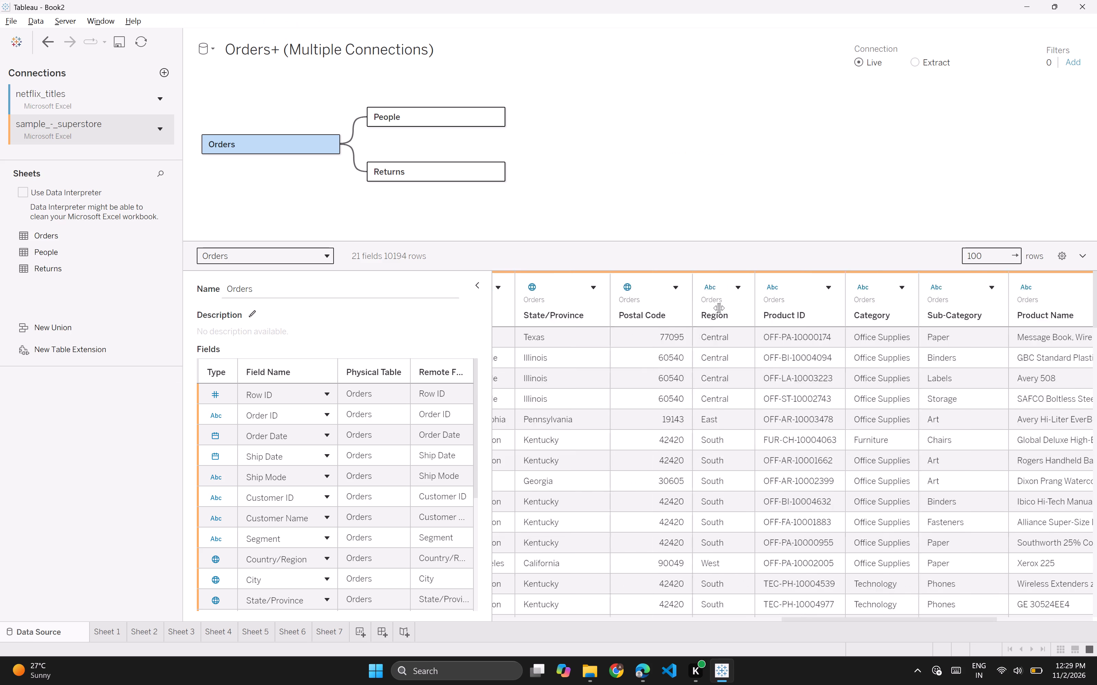
pyautogui.hscroll(3, 719, 308)
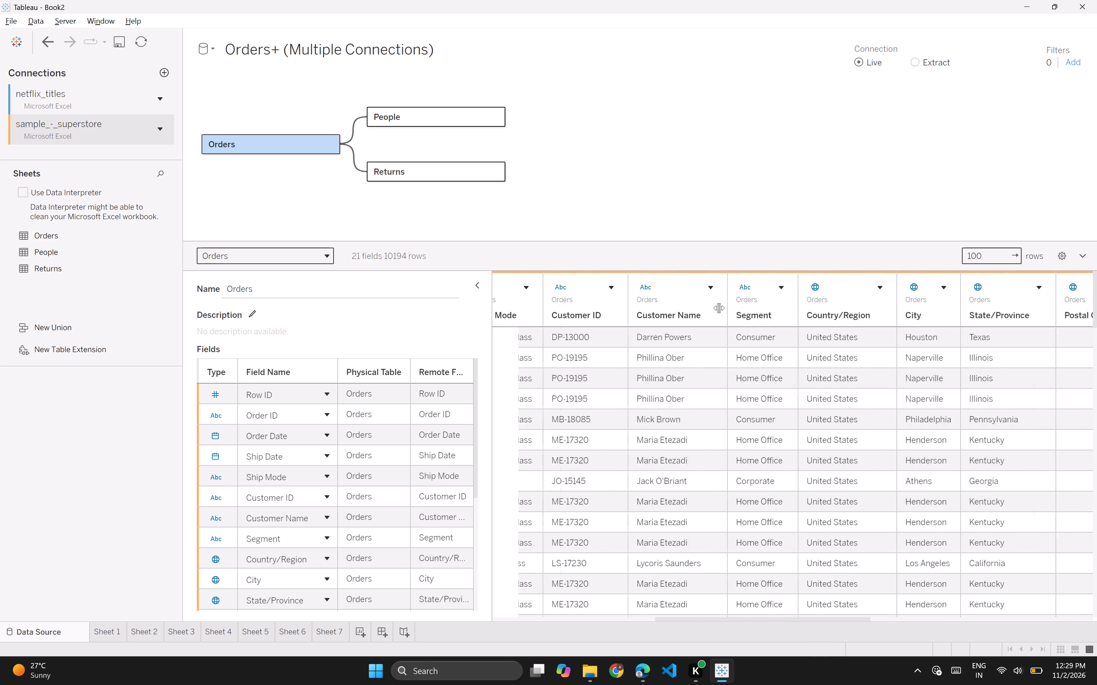
pyautogui.hscroll(2, 719, 308)
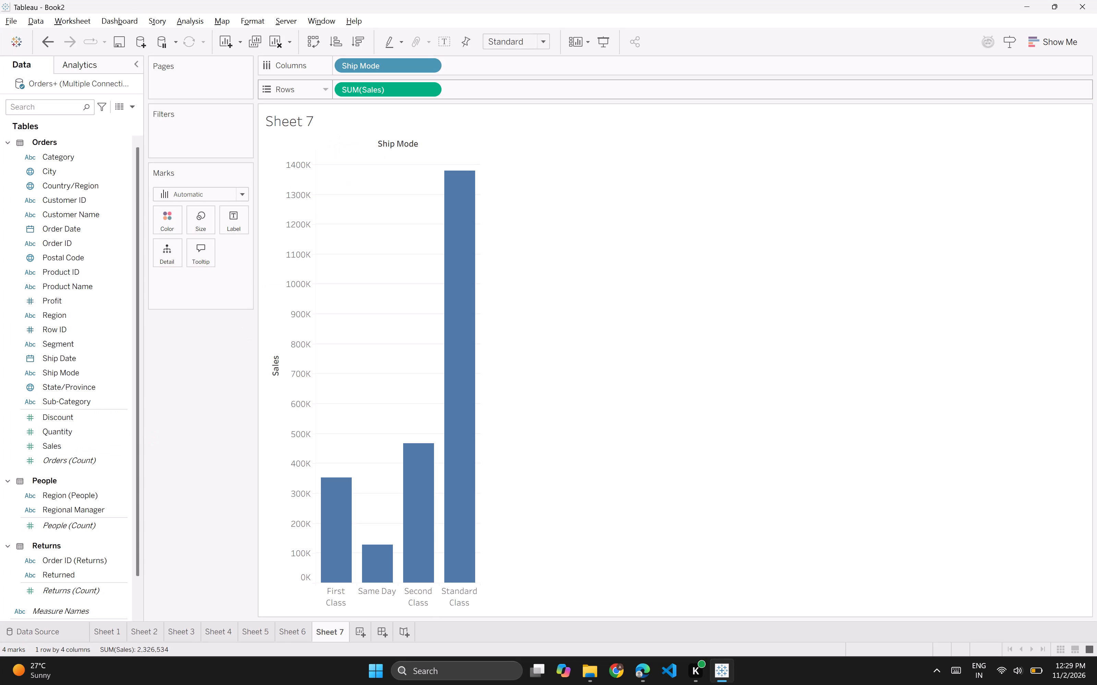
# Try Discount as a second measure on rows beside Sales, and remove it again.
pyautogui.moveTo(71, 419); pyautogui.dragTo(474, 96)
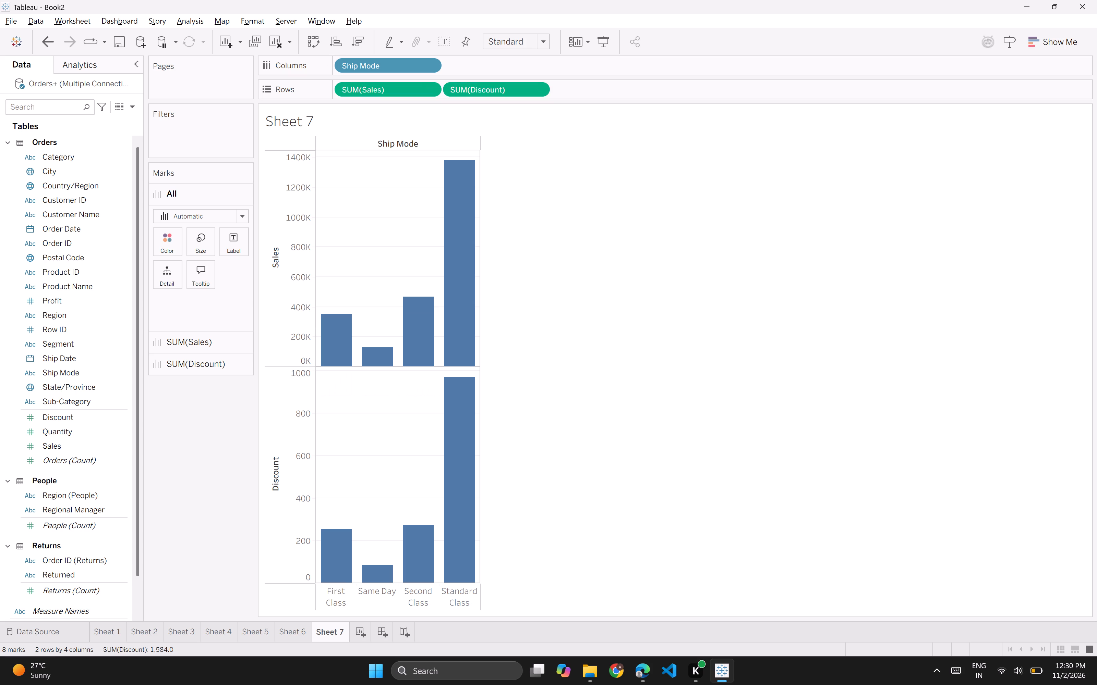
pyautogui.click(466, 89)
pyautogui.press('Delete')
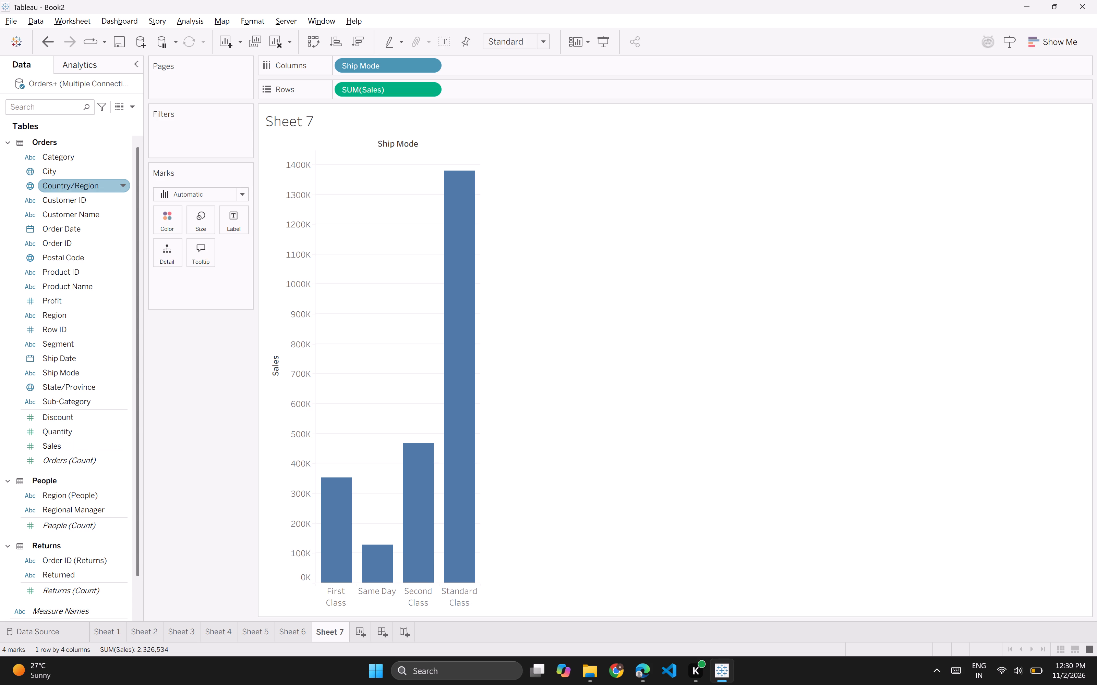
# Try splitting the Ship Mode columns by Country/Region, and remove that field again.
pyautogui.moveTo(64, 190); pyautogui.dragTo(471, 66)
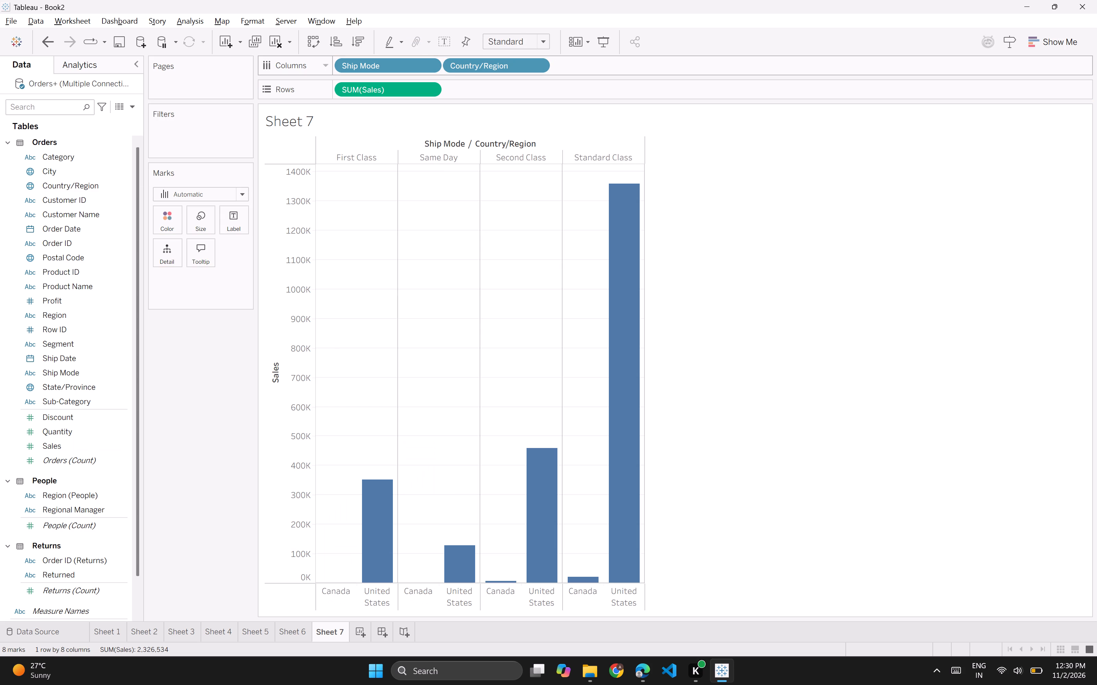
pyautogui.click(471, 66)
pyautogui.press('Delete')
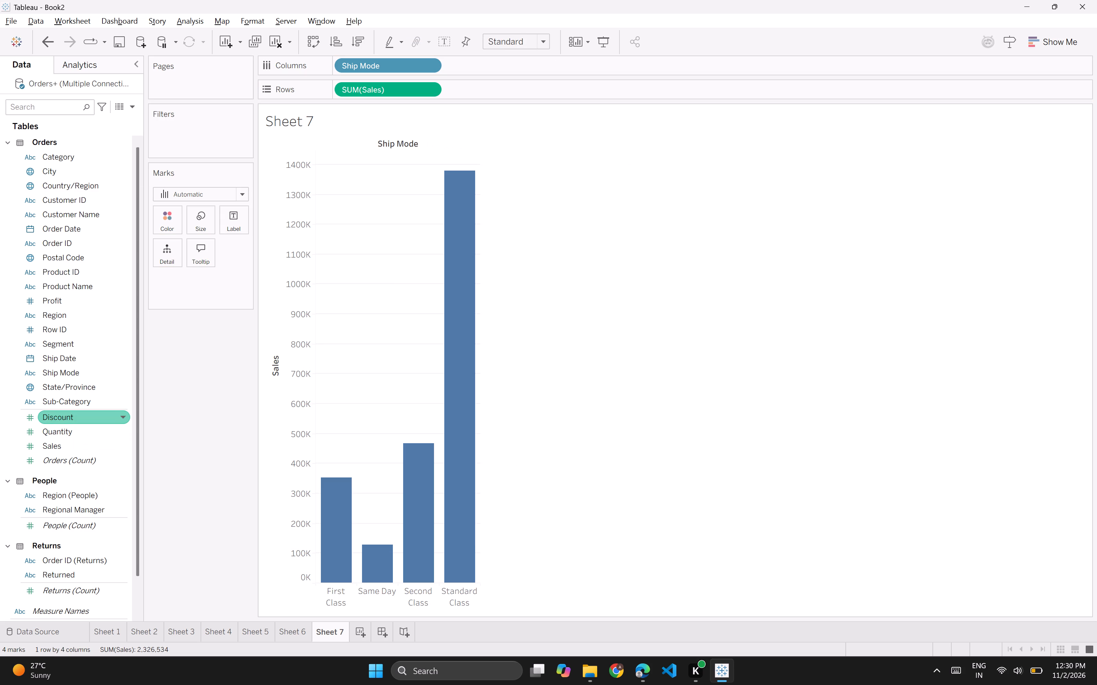
# Color the Ship Mode bars by the sum of Discount.
pyautogui.moveTo(80, 418); pyautogui.dragTo(169, 224)
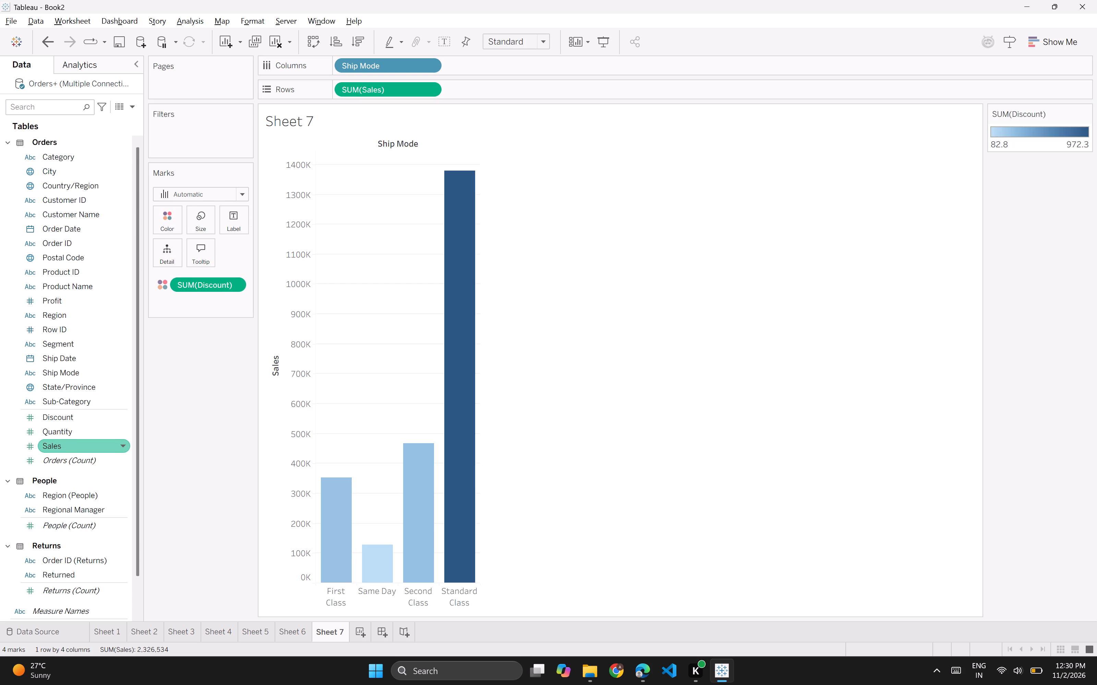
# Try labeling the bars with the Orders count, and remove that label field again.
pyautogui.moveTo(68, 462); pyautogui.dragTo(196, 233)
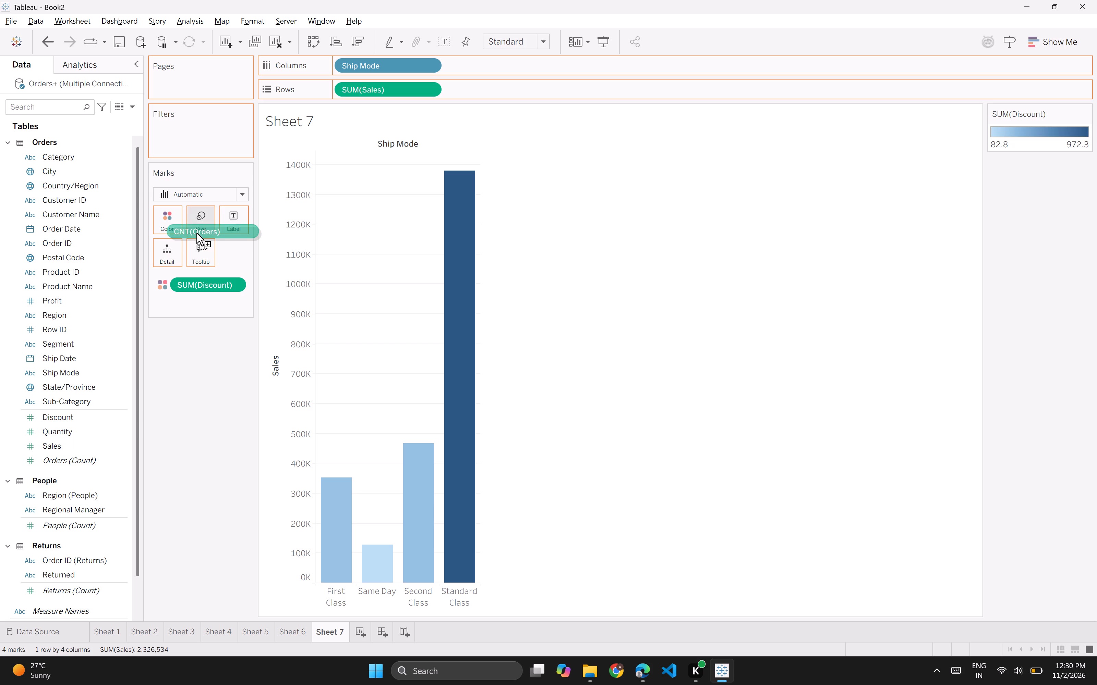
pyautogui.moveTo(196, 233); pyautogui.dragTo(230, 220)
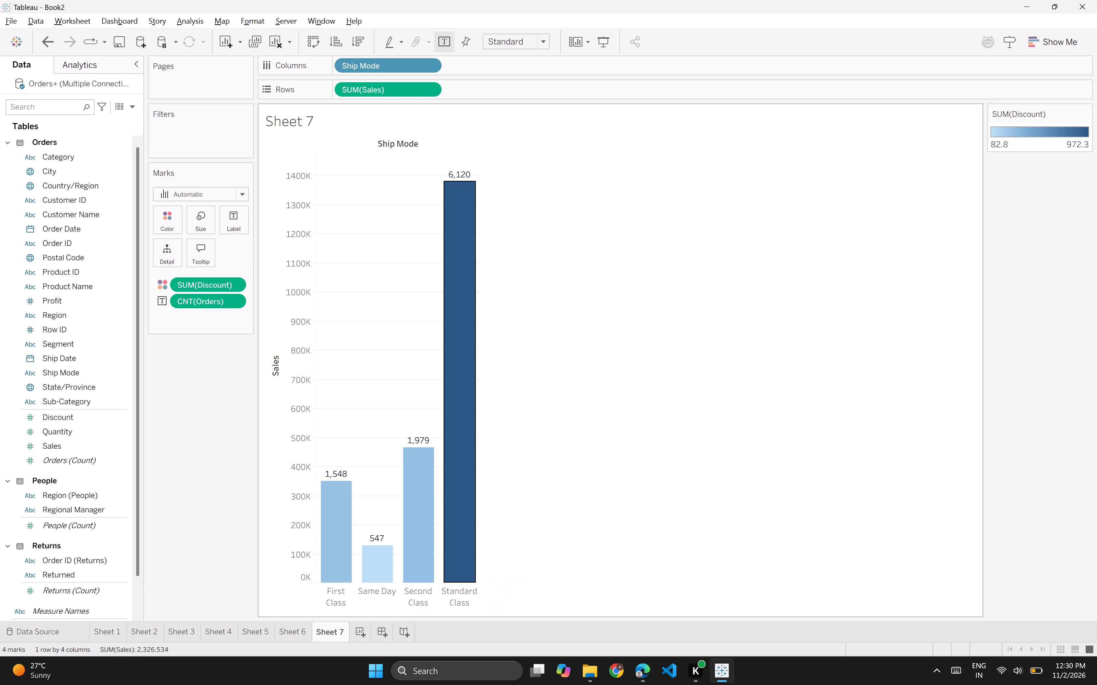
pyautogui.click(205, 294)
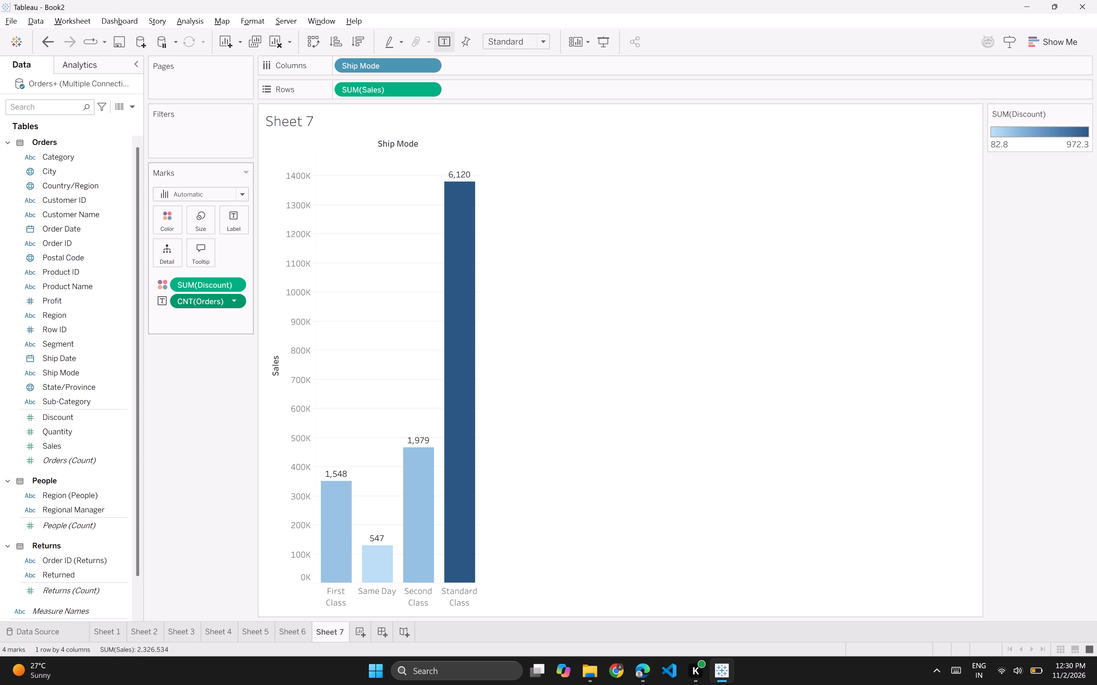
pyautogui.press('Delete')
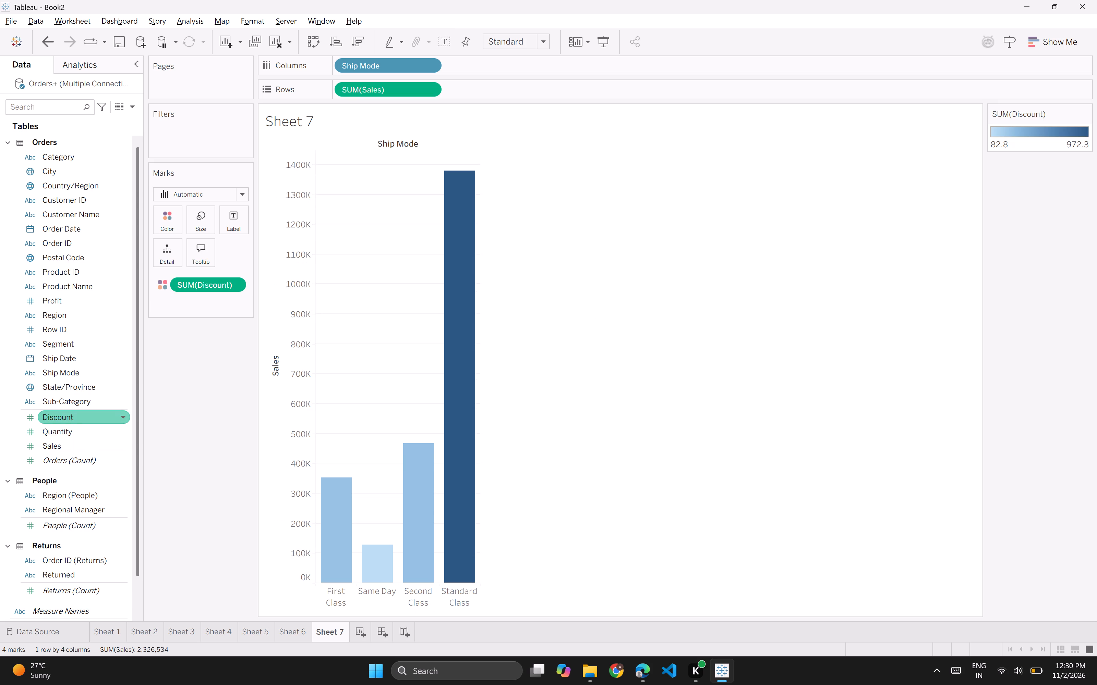
# Label the Ship Mode bars with the sum of Sales.
pyautogui.scroll(-1, 70, 448)
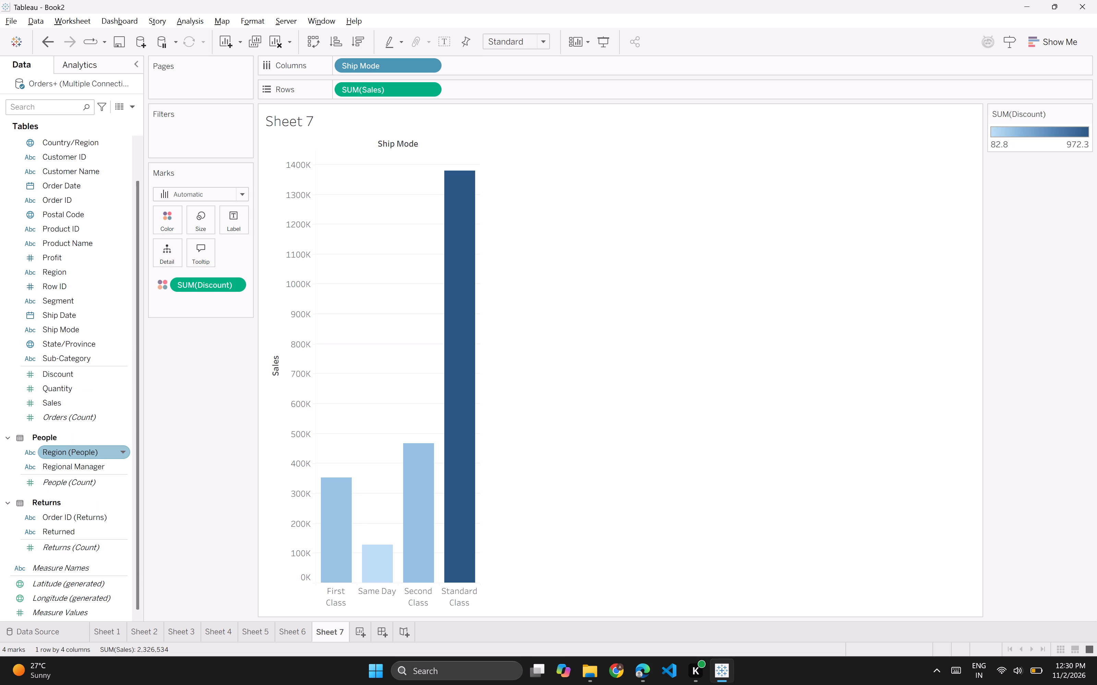
pyautogui.scroll(-1, 70, 448)
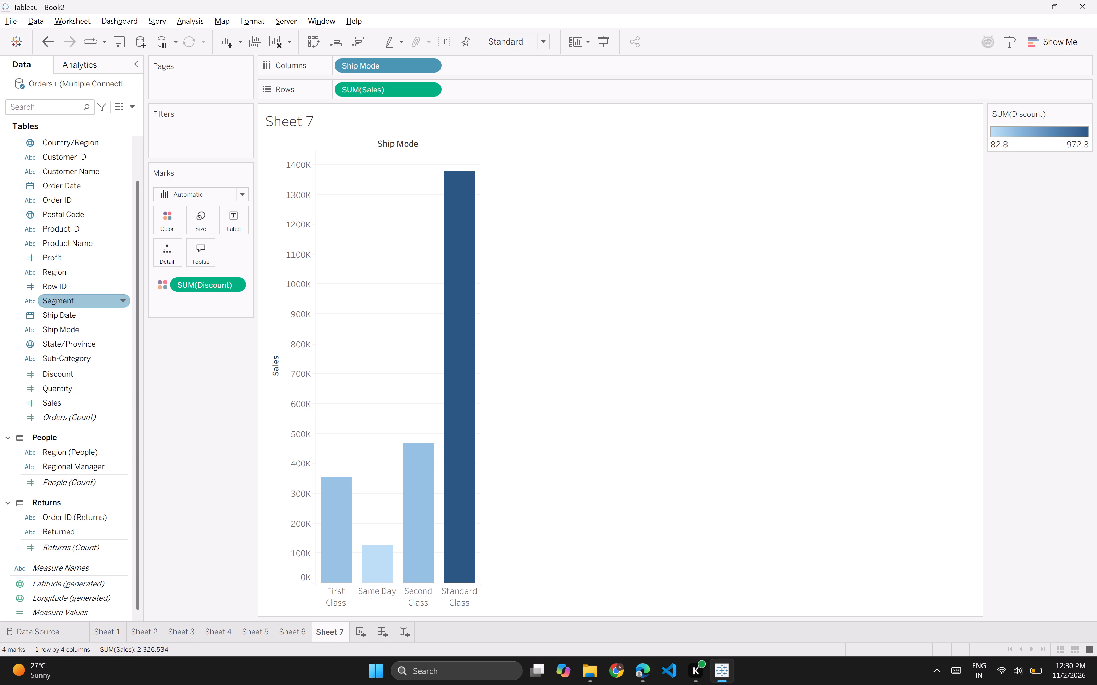
pyautogui.scroll(2, 88, 296)
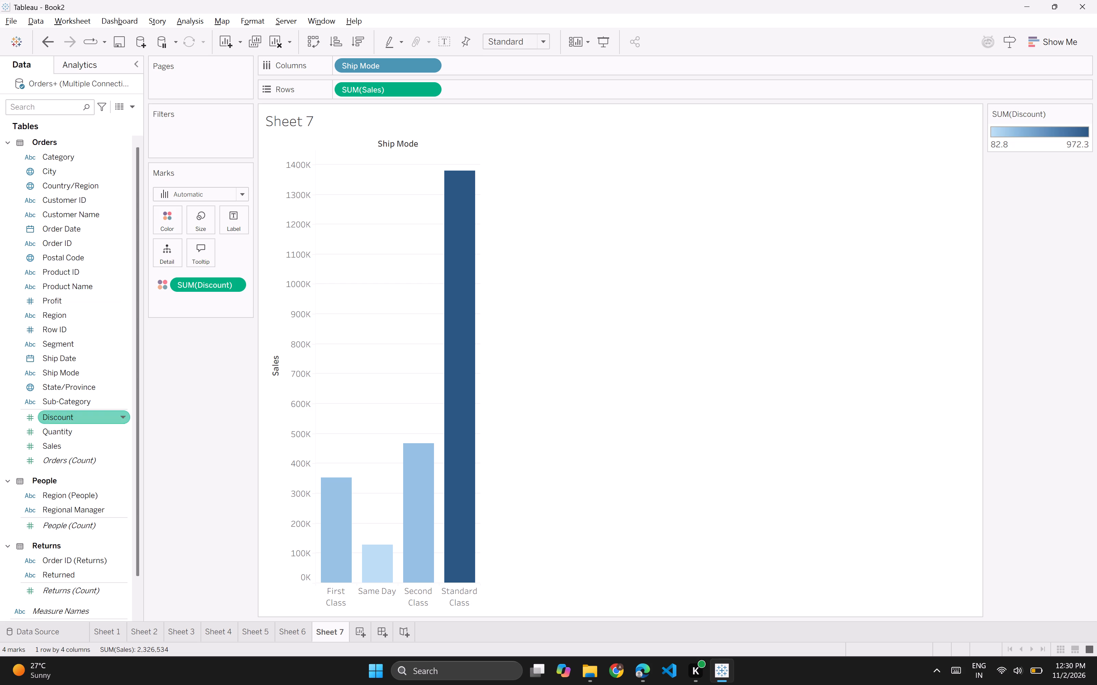
pyautogui.moveTo(61, 446); pyautogui.dragTo(209, 226)
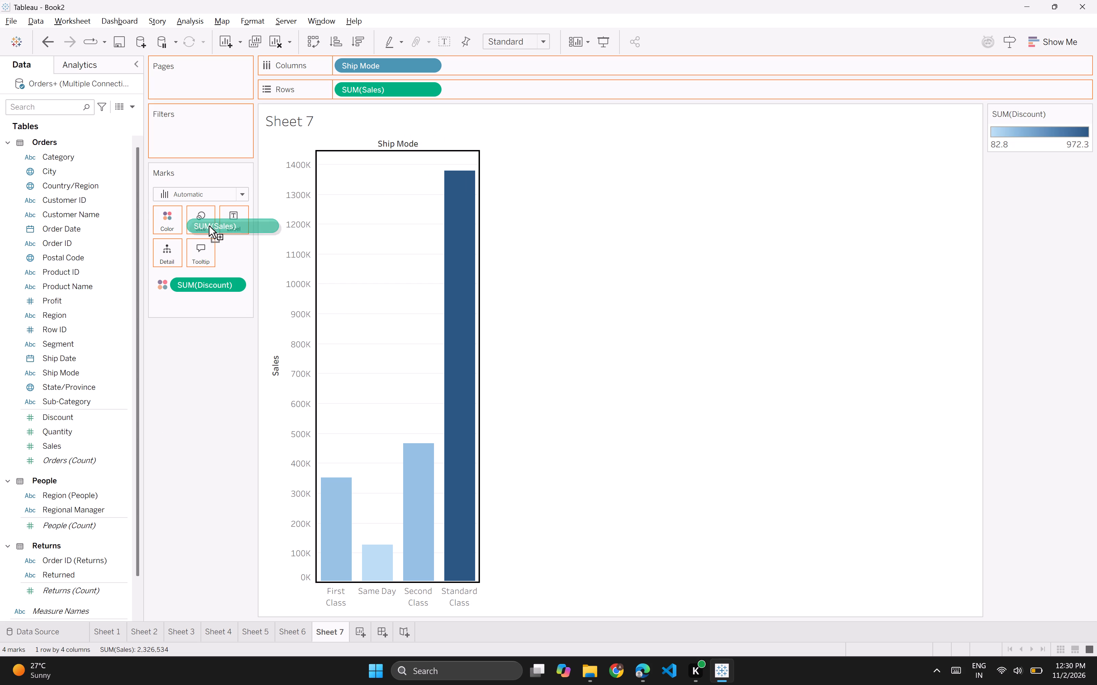
pyautogui.moveTo(209, 226); pyautogui.dragTo(237, 217)
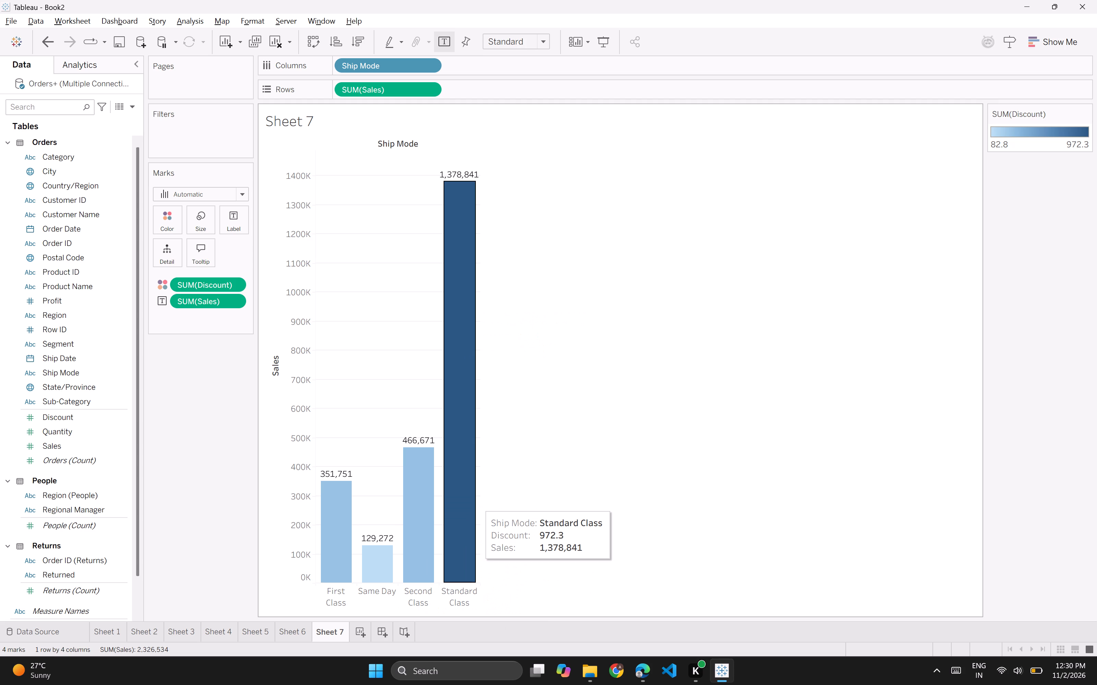
# Add a new worksheet and place Order ID (Returns) from the Returns table on its rows.
pyautogui.scroll(-1, 474, 500)
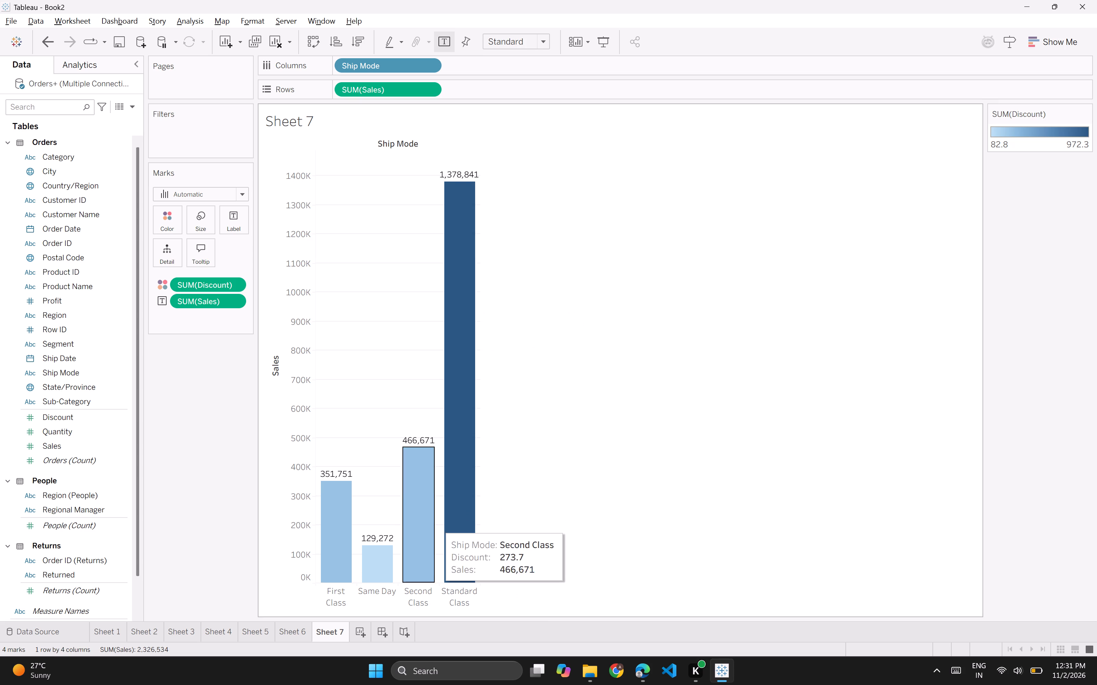
pyautogui.scroll(-2, 111, 552)
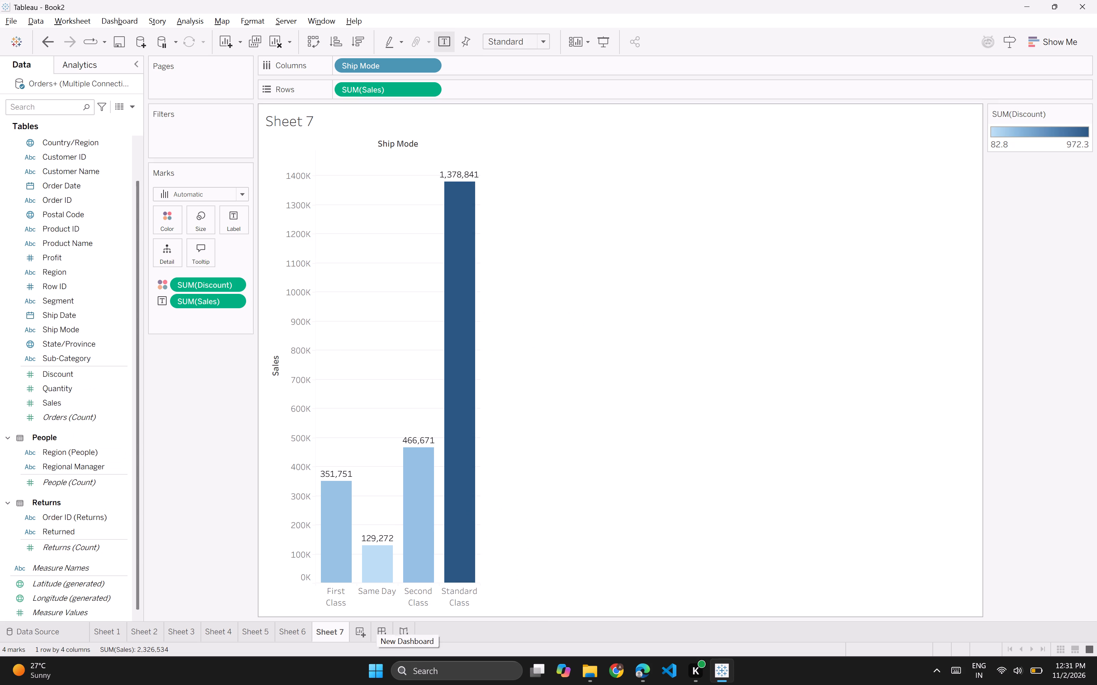
pyautogui.click(360, 636)
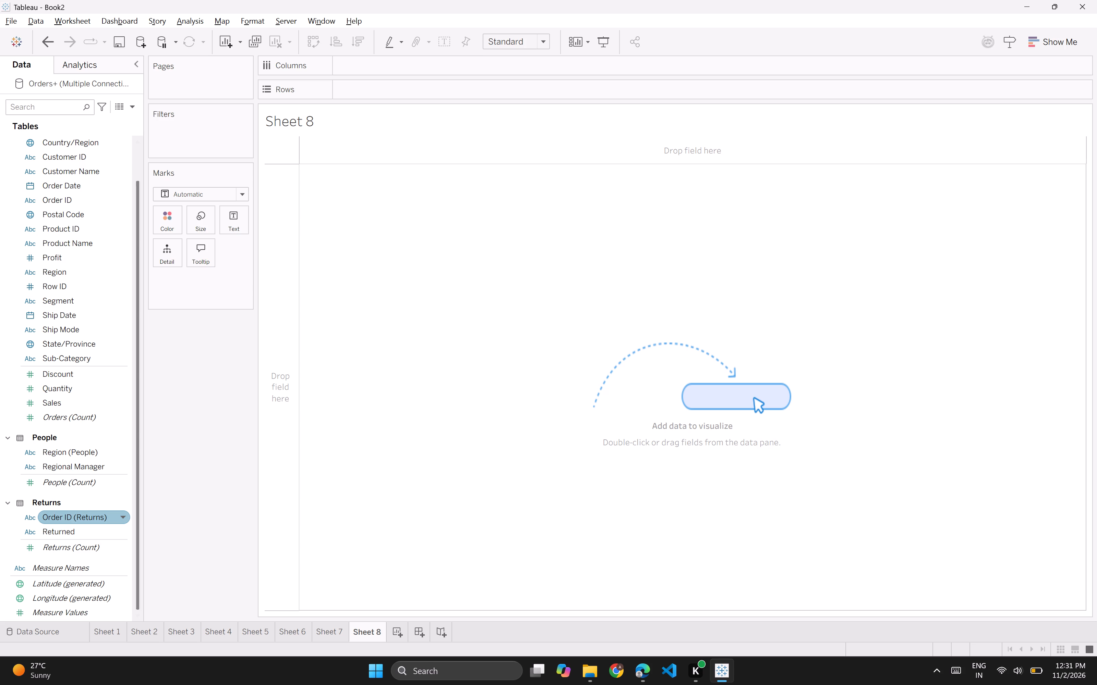
pyautogui.moveTo(104, 514); pyautogui.dragTo(408, 101)
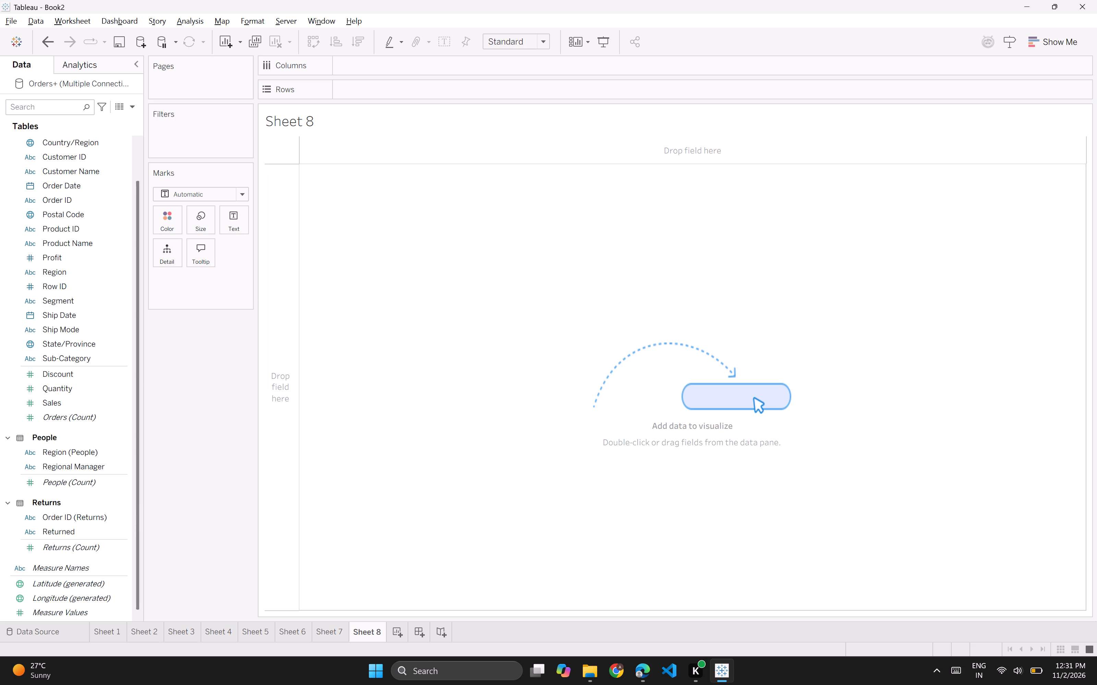
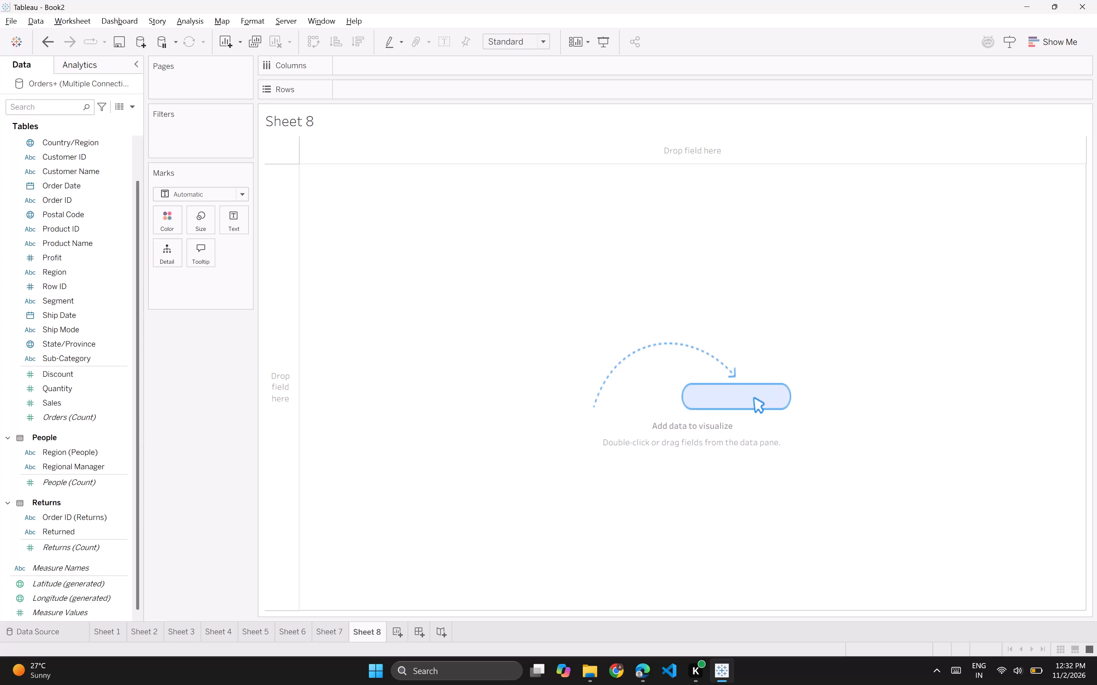
# Look through the worksheets from Sheet 1 to Sheet 8 to review the views built so far.
pyautogui.click(112, 636)
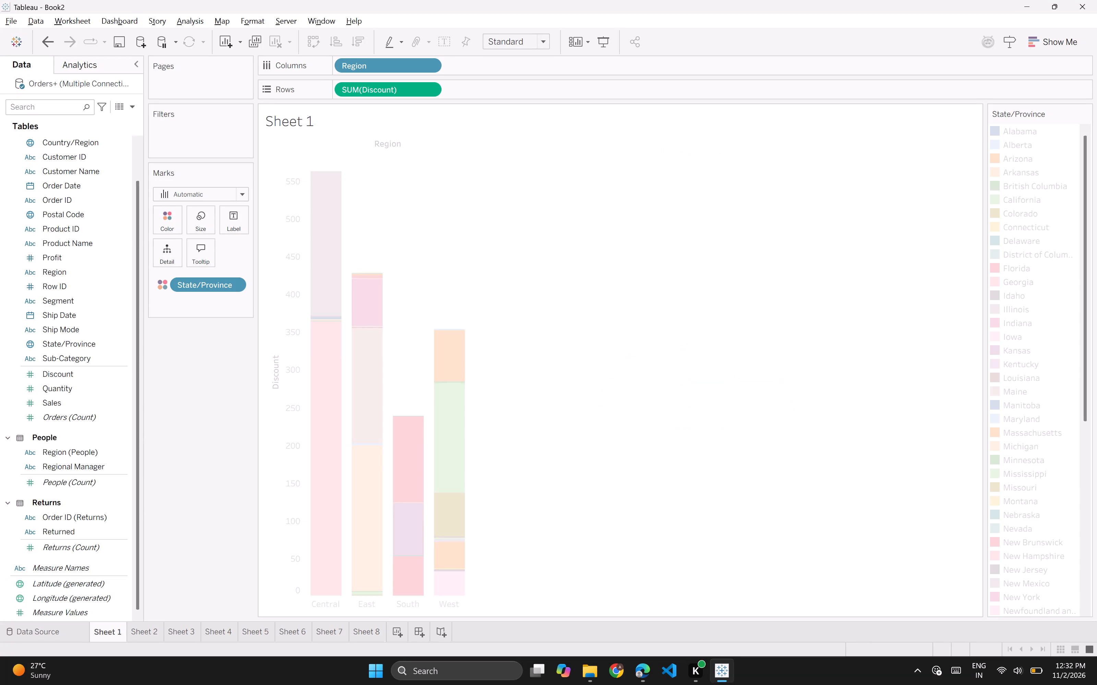
pyautogui.click(143, 624)
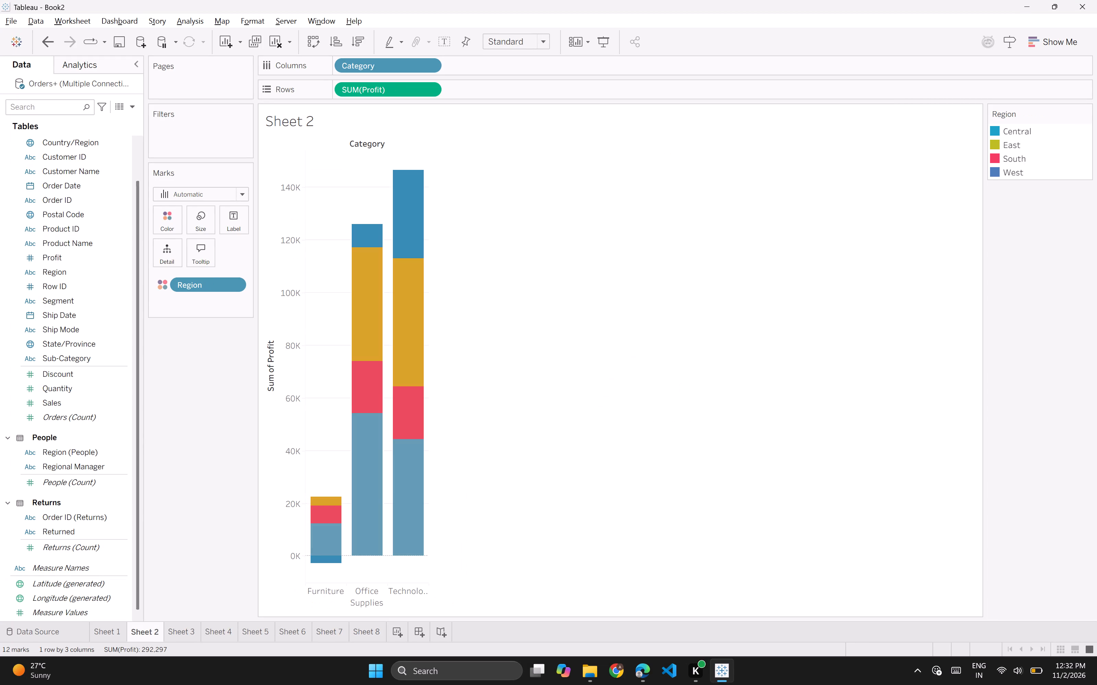
pyautogui.click(178, 624)
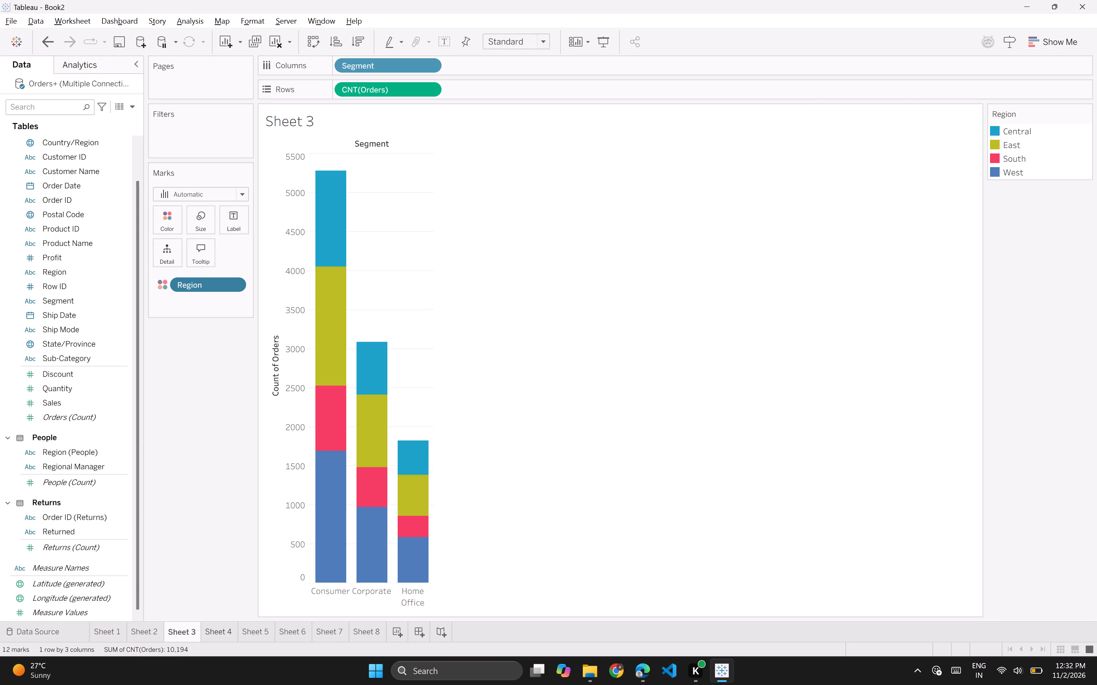
pyautogui.click(226, 622)
pyautogui.click(269, 633)
pyautogui.click(308, 632)
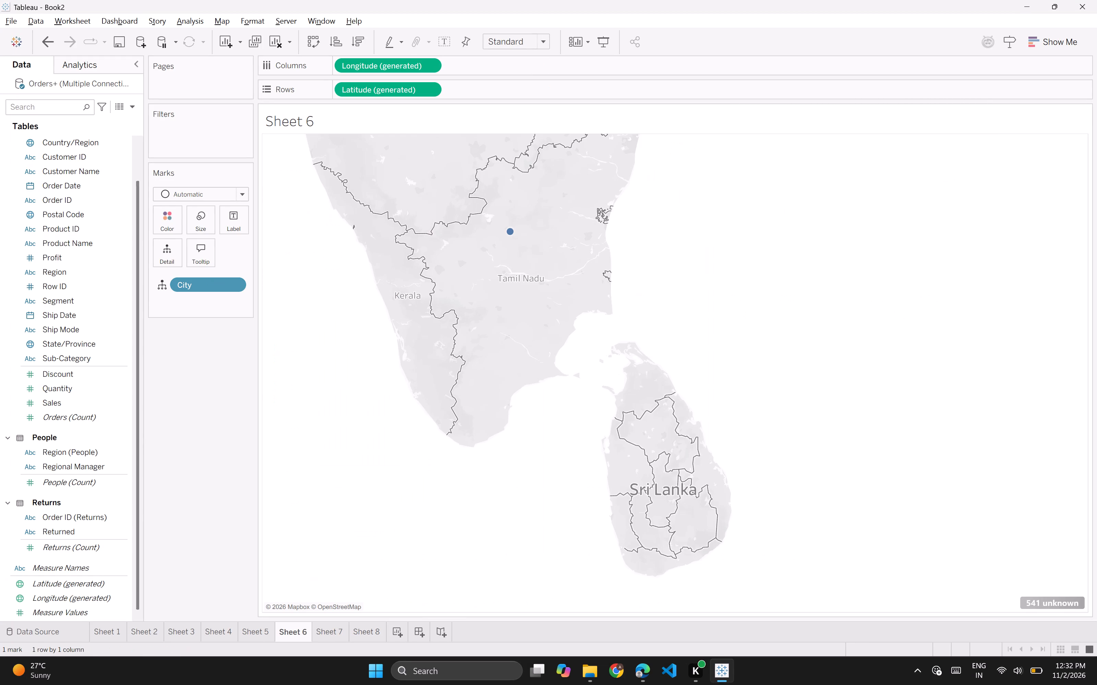
pyautogui.click(329, 632)
pyautogui.click(369, 633)
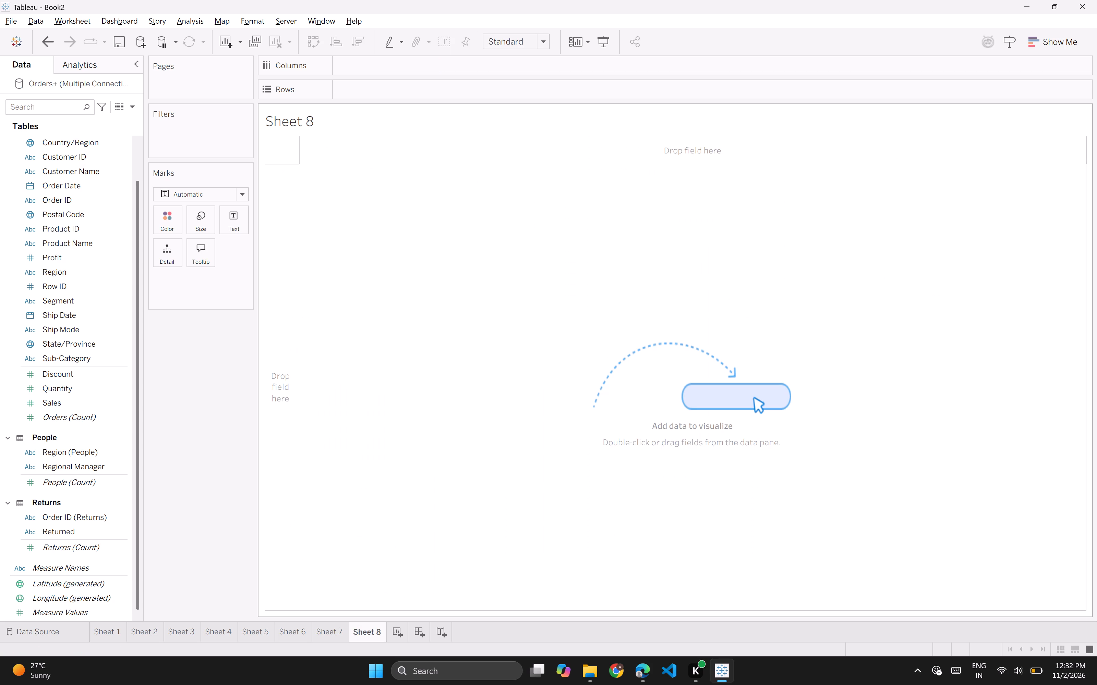
pyautogui.click(154, 627)
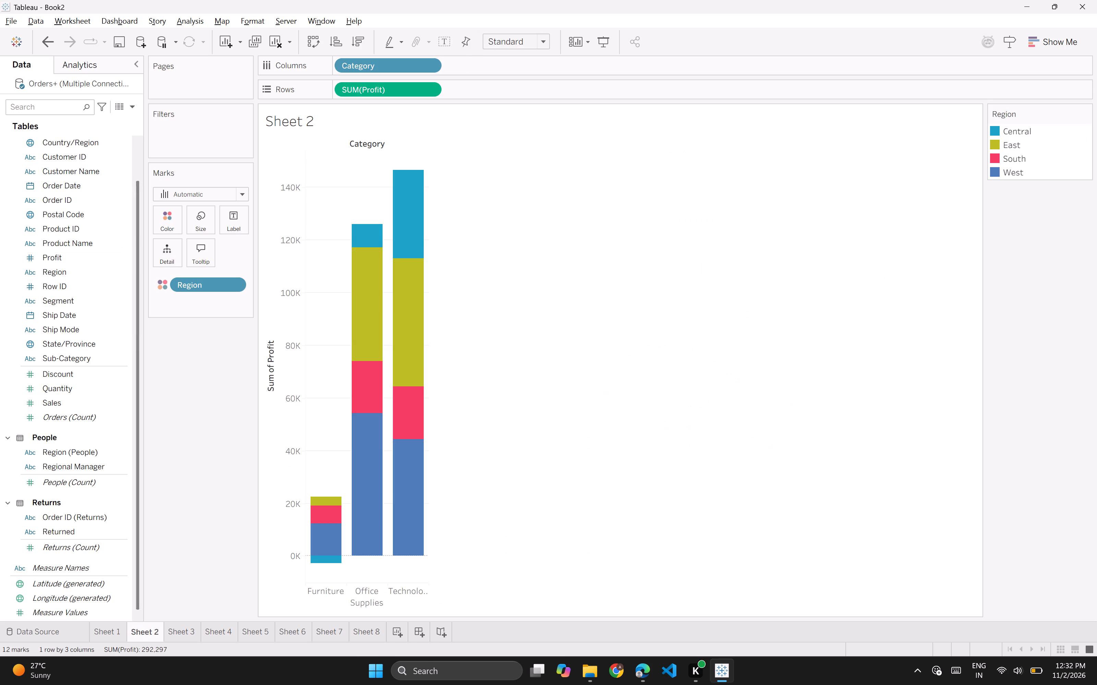
pyautogui.click(363, 634)
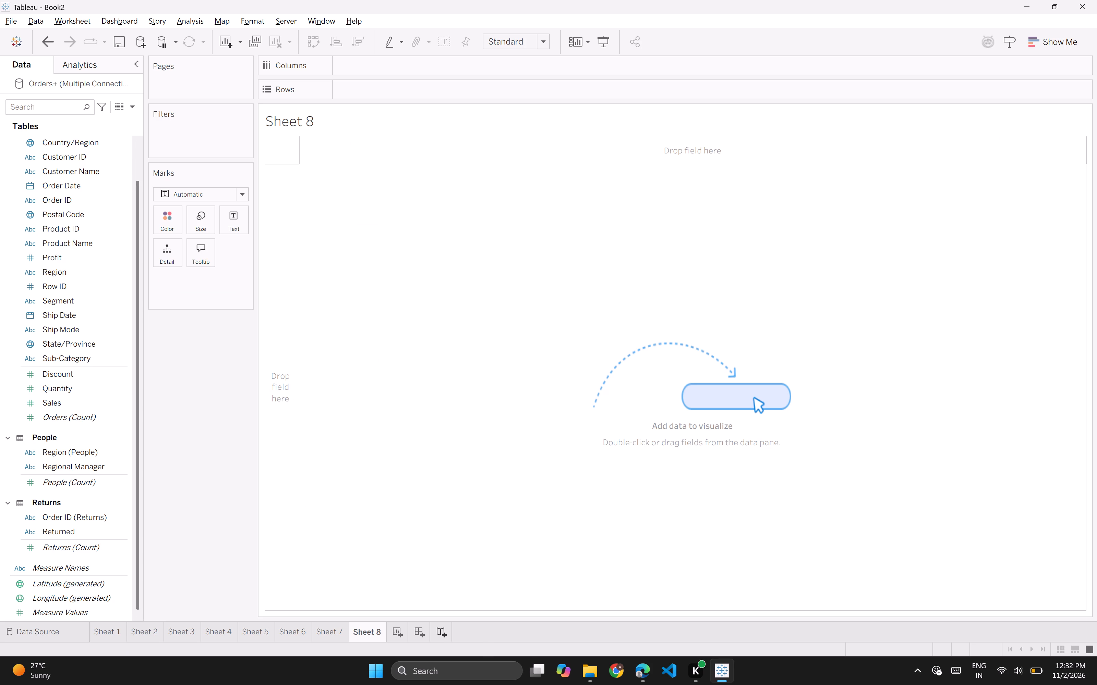
# Create a new dashboard and place Sheet 1 on it, with Sheet 2 and Sheet 4 side by side to its left.
pyautogui.click(421, 633)
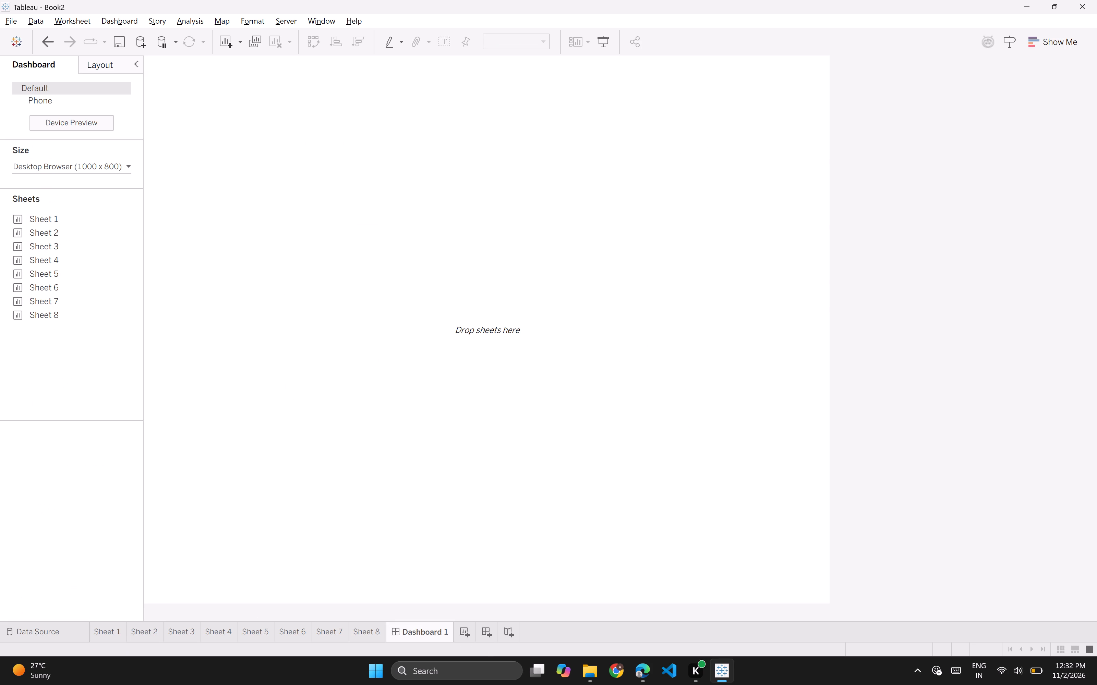
pyautogui.moveTo(46, 215); pyautogui.dragTo(168, 209)
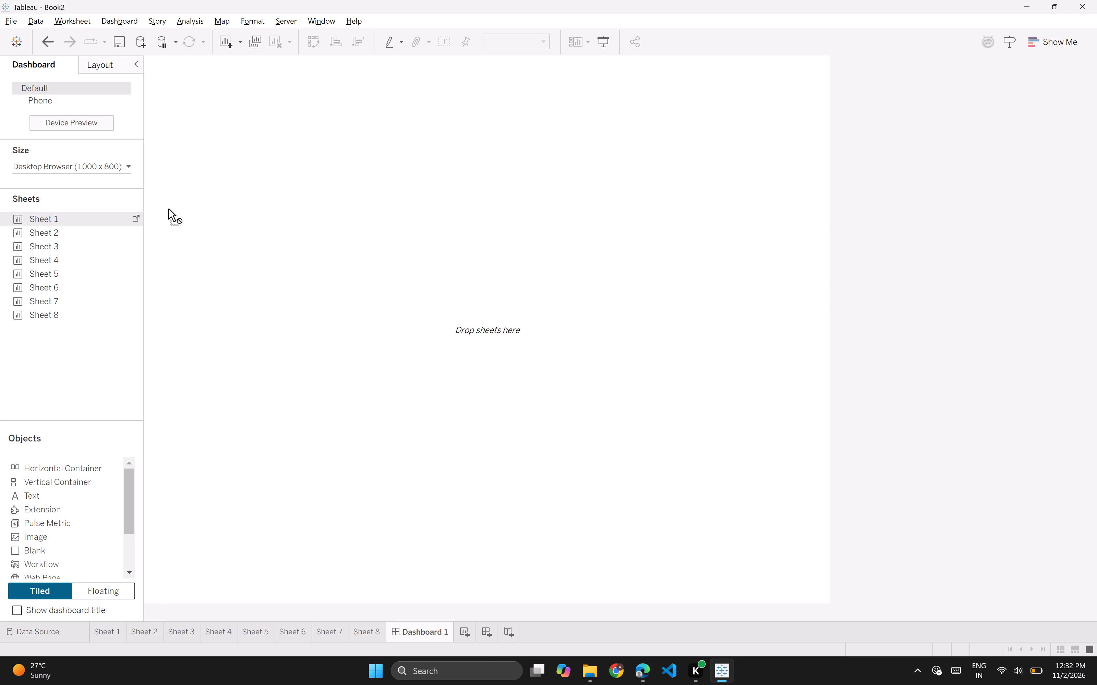
pyautogui.moveTo(168, 209); pyautogui.dragTo(208, 175)
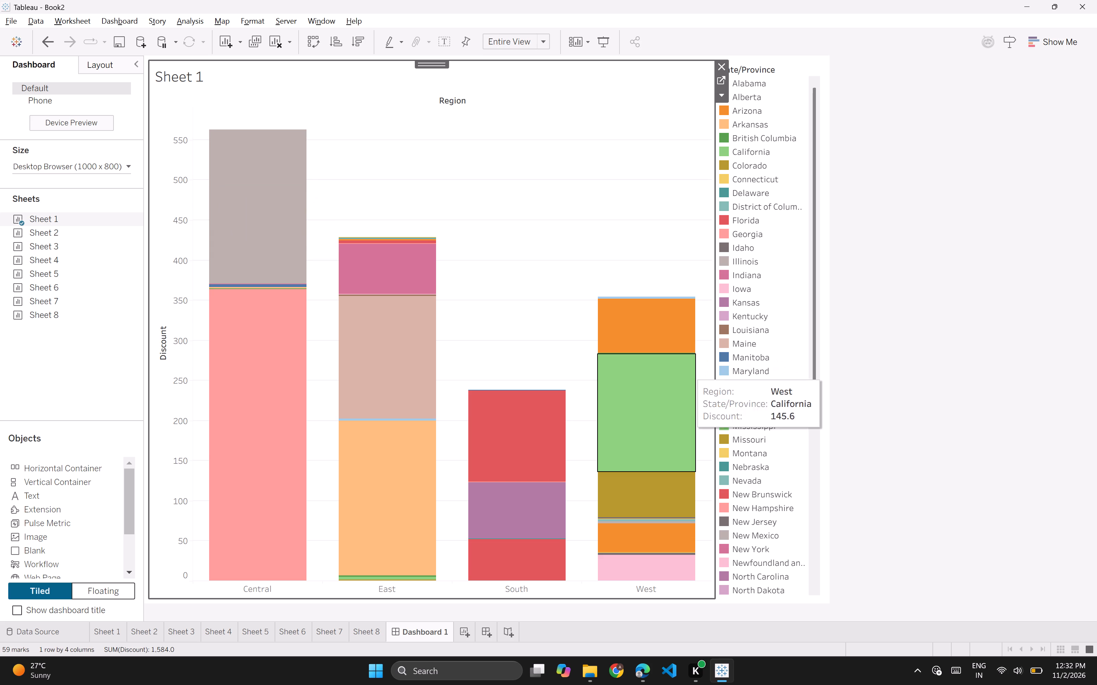
pyautogui.moveTo(41, 229); pyautogui.dragTo(218, 301)
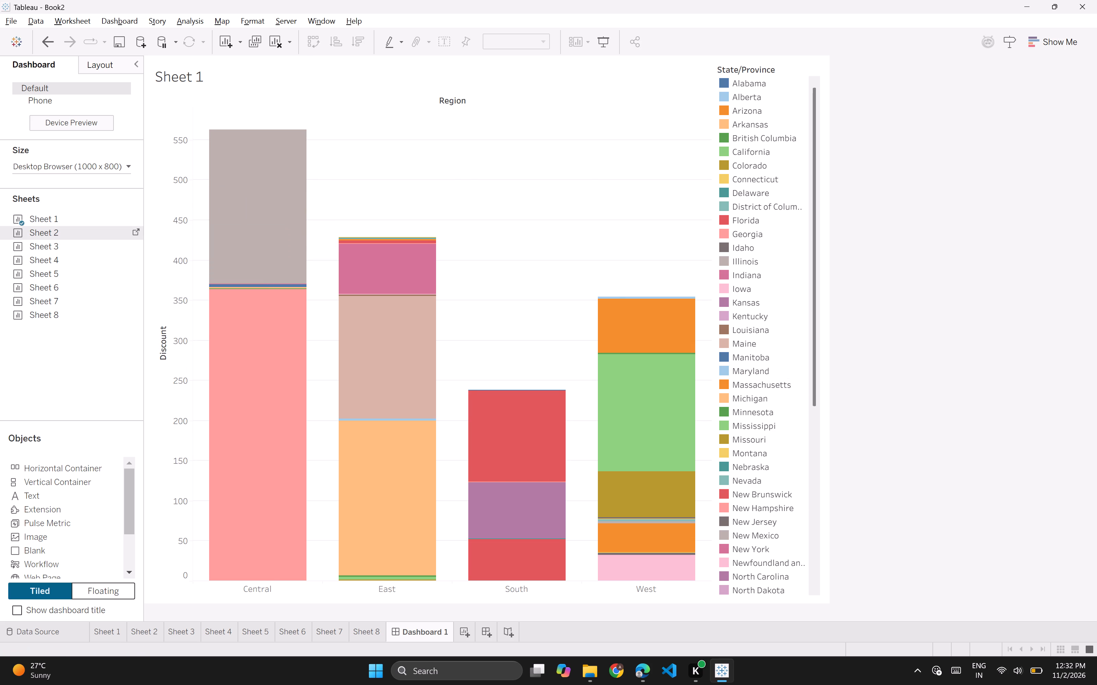
pyautogui.moveTo(84, 254); pyautogui.dragTo(237, 262)
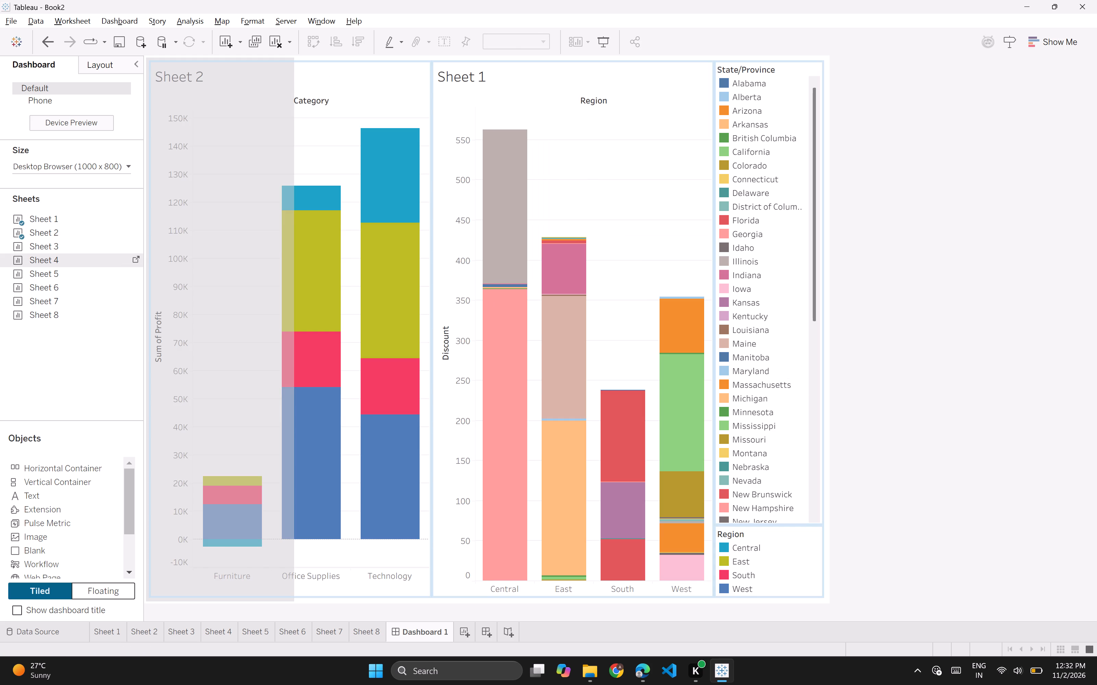
# Add Sheet 3 above Sheet 1, Sheet 5 above Sheet 4, and Sheet 6 above Sheet 2 on the dashboard.
pyautogui.moveTo(59, 248); pyautogui.dragTo(578, 295)
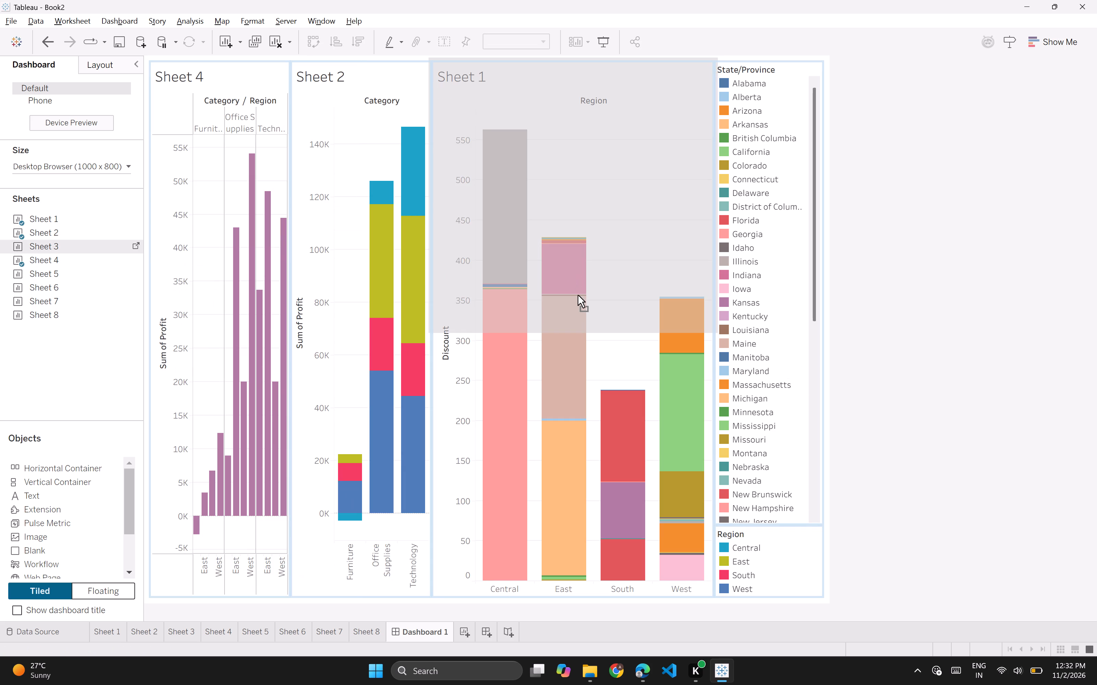
pyautogui.moveTo(578, 295); pyautogui.dragTo(578, 294)
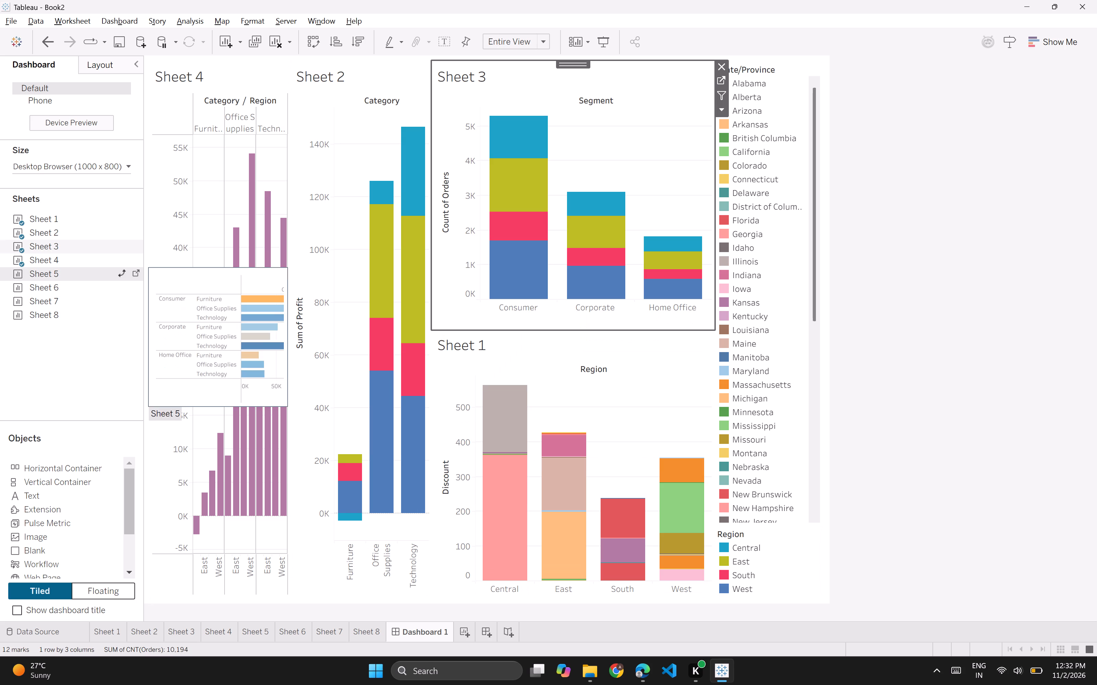
pyautogui.moveTo(56, 270); pyautogui.dragTo(235, 182)
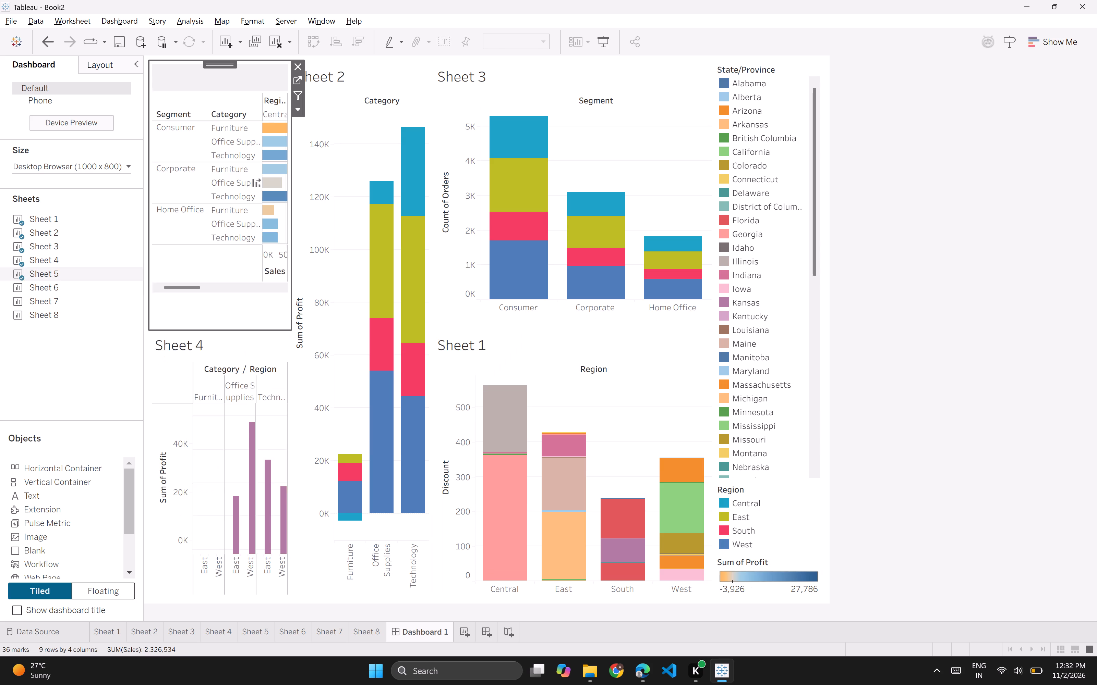
pyautogui.moveTo(53, 292); pyautogui.dragTo(377, 171)
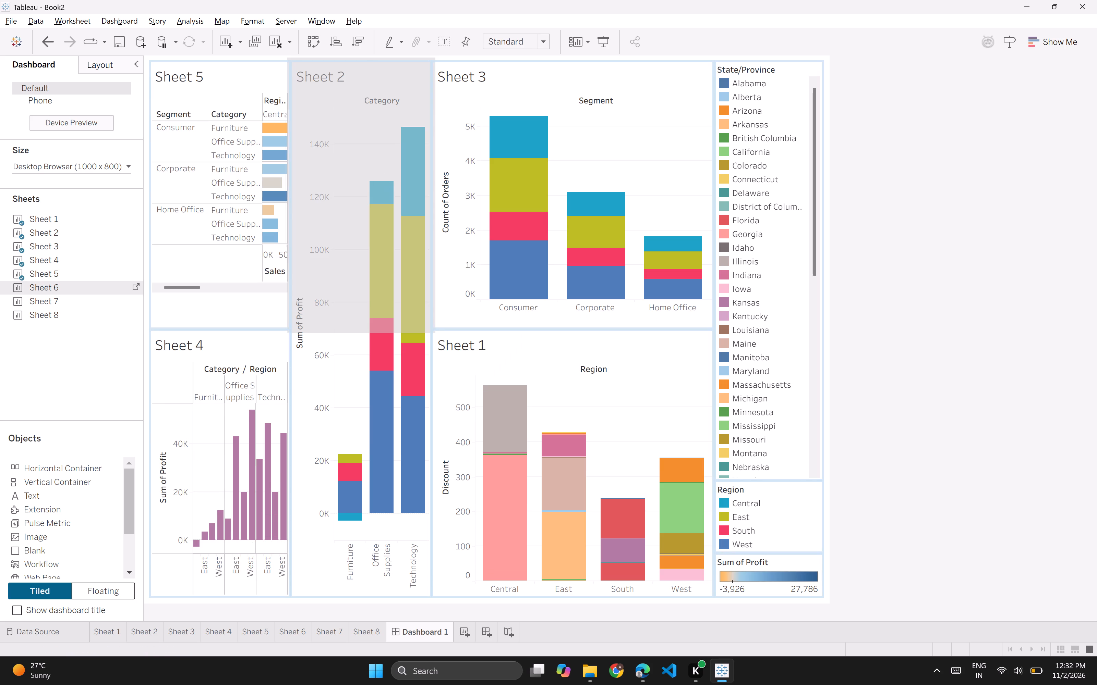
# Remove the State/Province, Region and Sum of Profit legends from the dashboard.
pyautogui.click(781, 67)
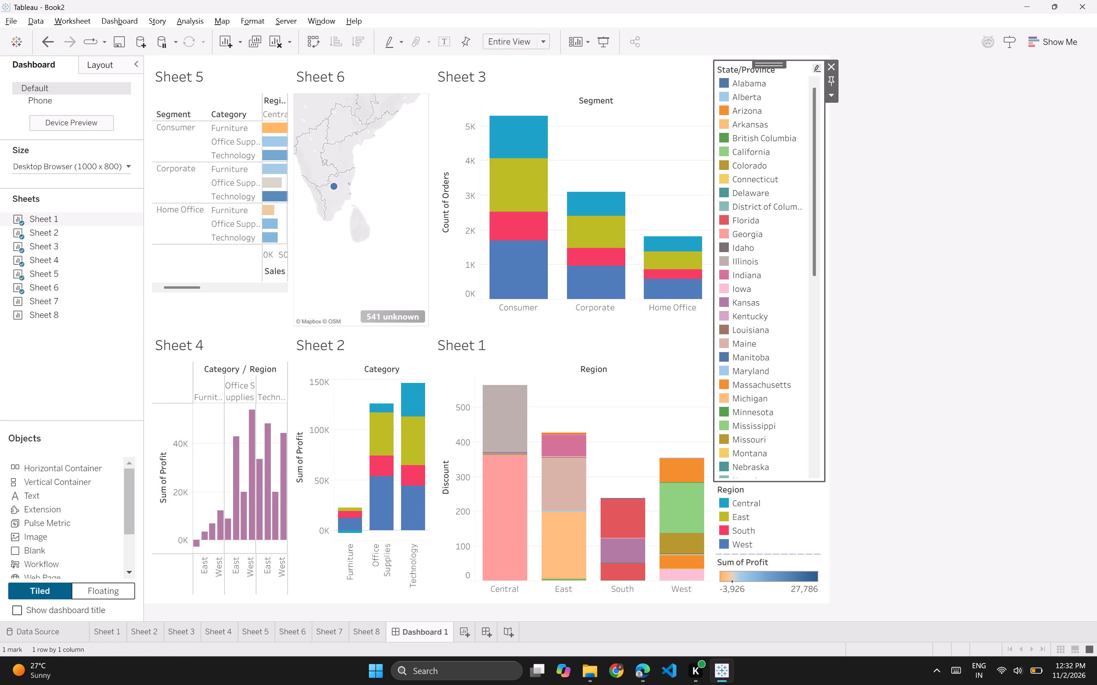
pyautogui.click(832, 68)
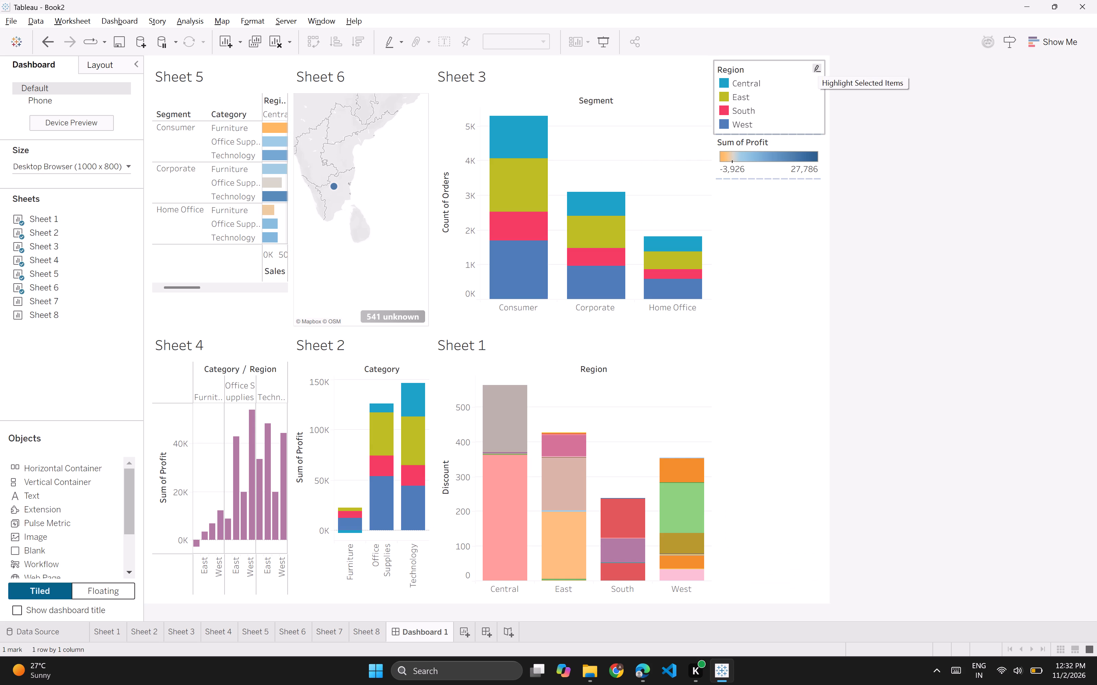
pyautogui.moveTo(758, 72); pyautogui.dragTo(834, 66)
pyautogui.click(834, 66)
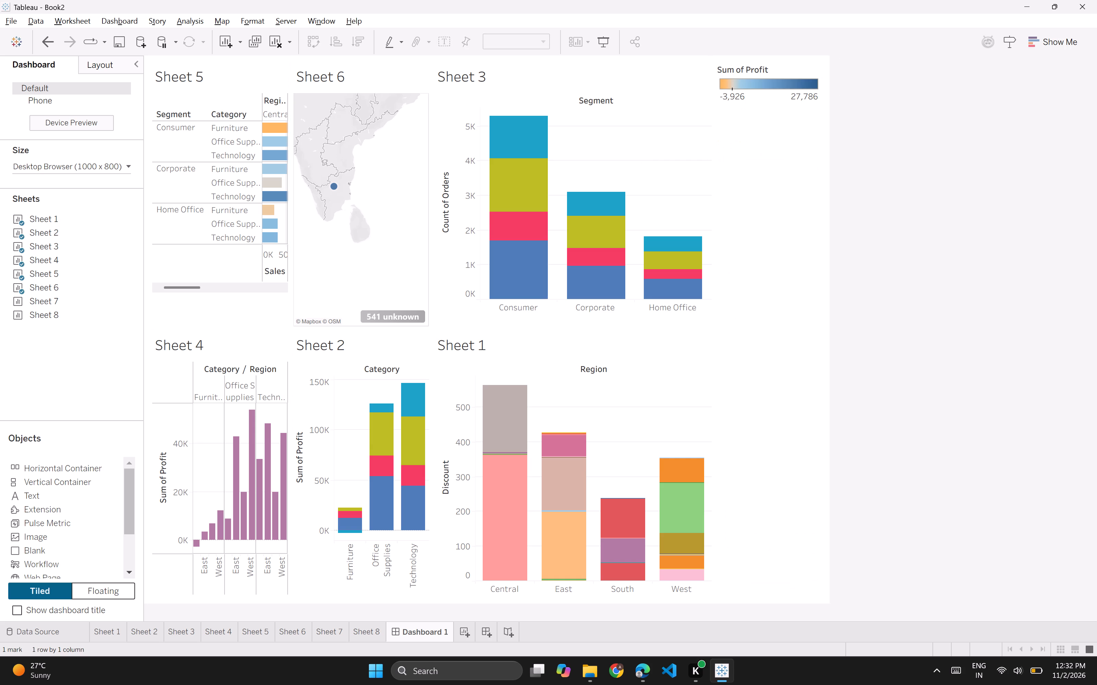
pyautogui.click(827, 70)
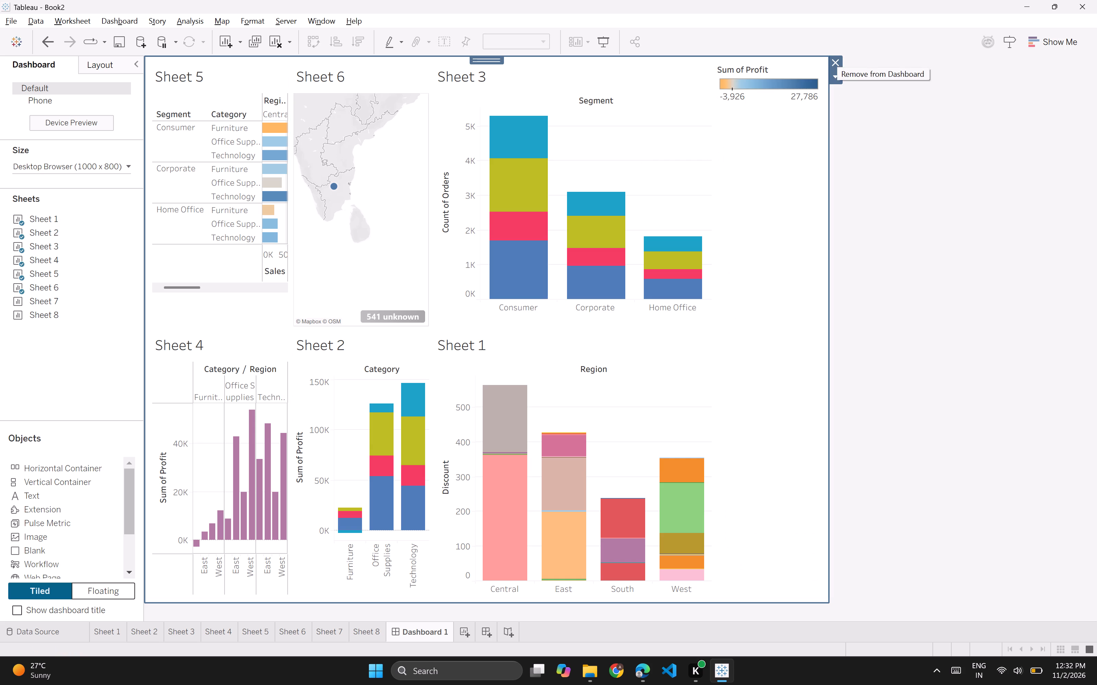
pyautogui.click(785, 74)
pyautogui.click(831, 65)
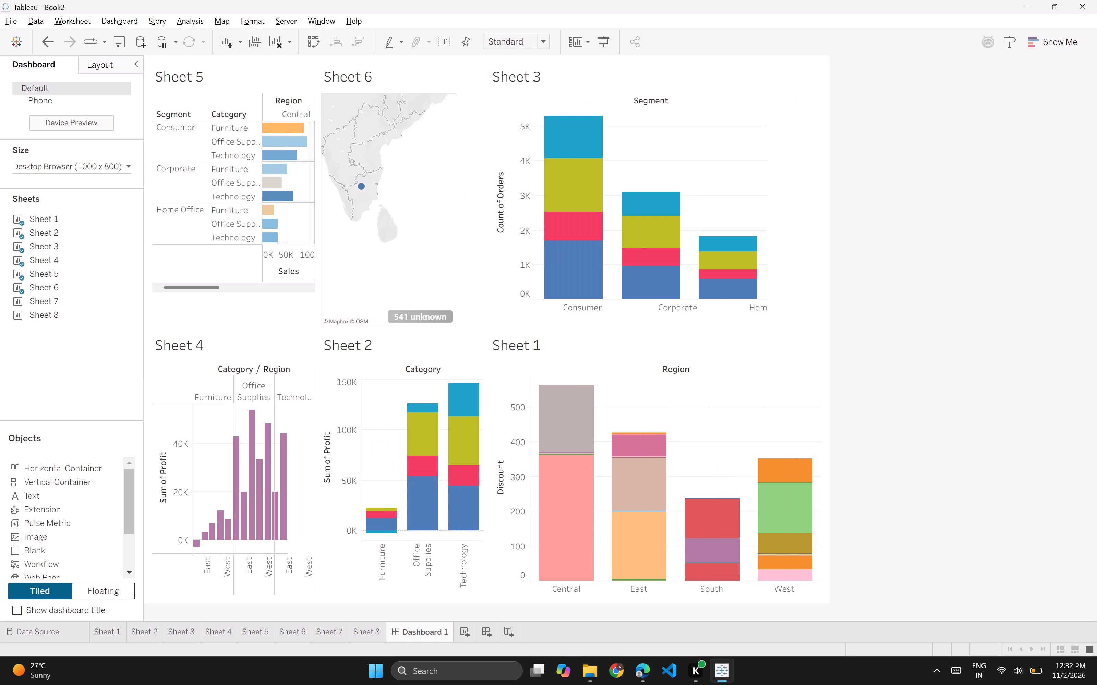
# Remove the Sheet 6 map from the dashboard.
pyautogui.click(391, 243)
pyautogui.press('Delete')
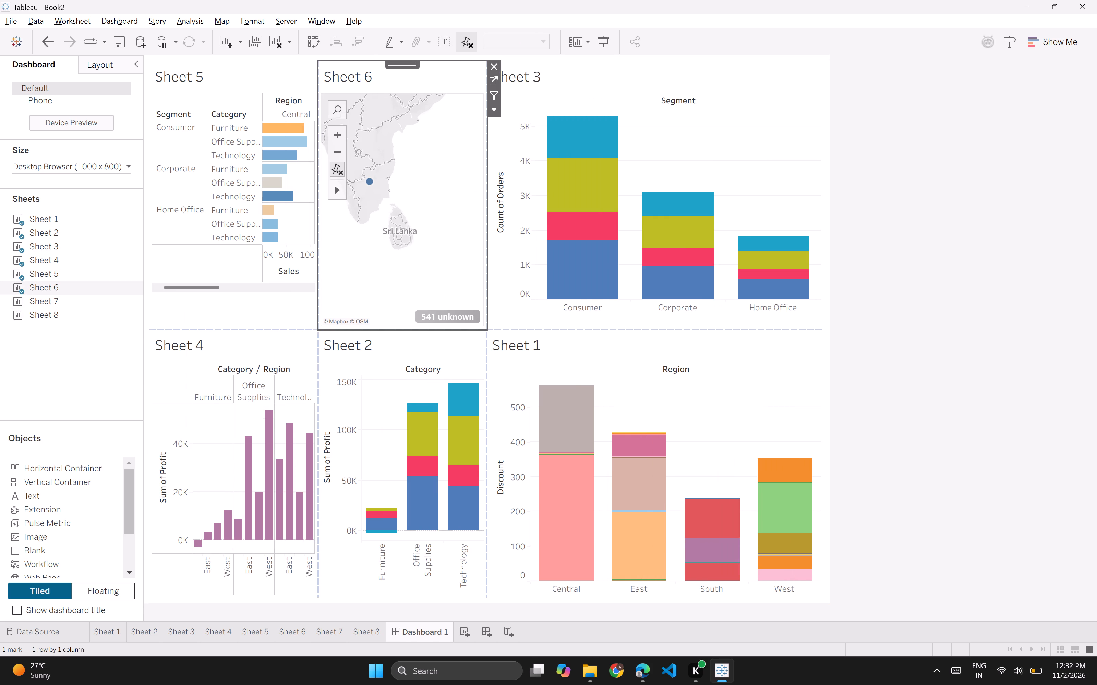
pyautogui.click(496, 70)
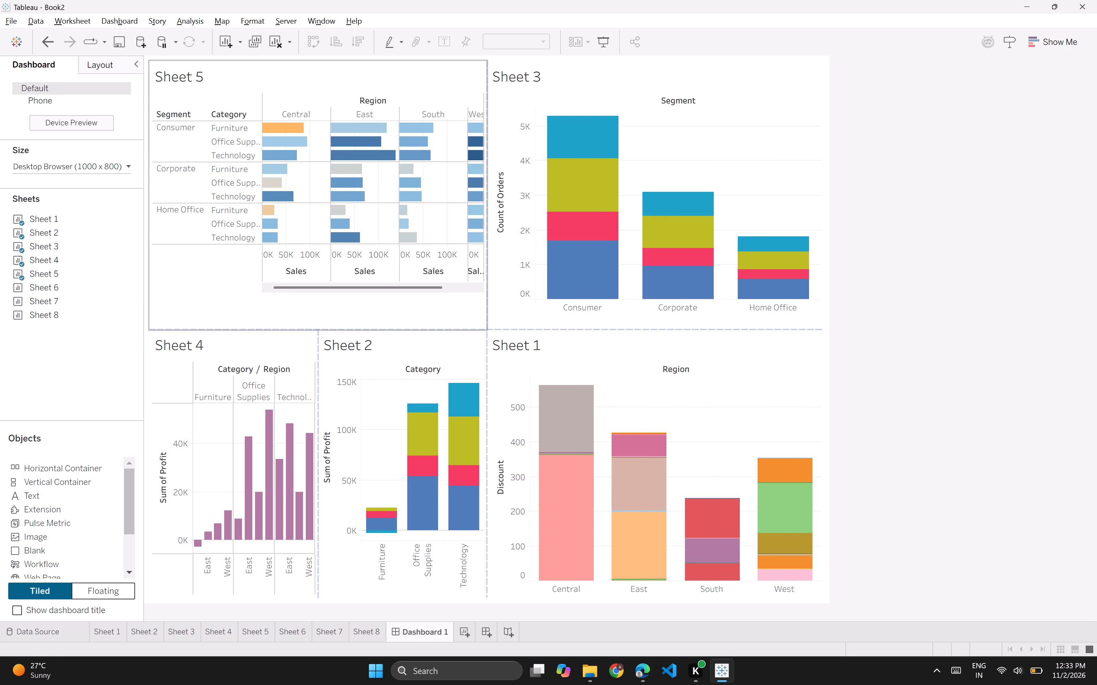
# Place Sheet 7 between Sheet 5 and Sheet 3 on the dashboard and select its Discount legend.
pyautogui.moveTo(45, 315); pyautogui.dragTo(37, 336)
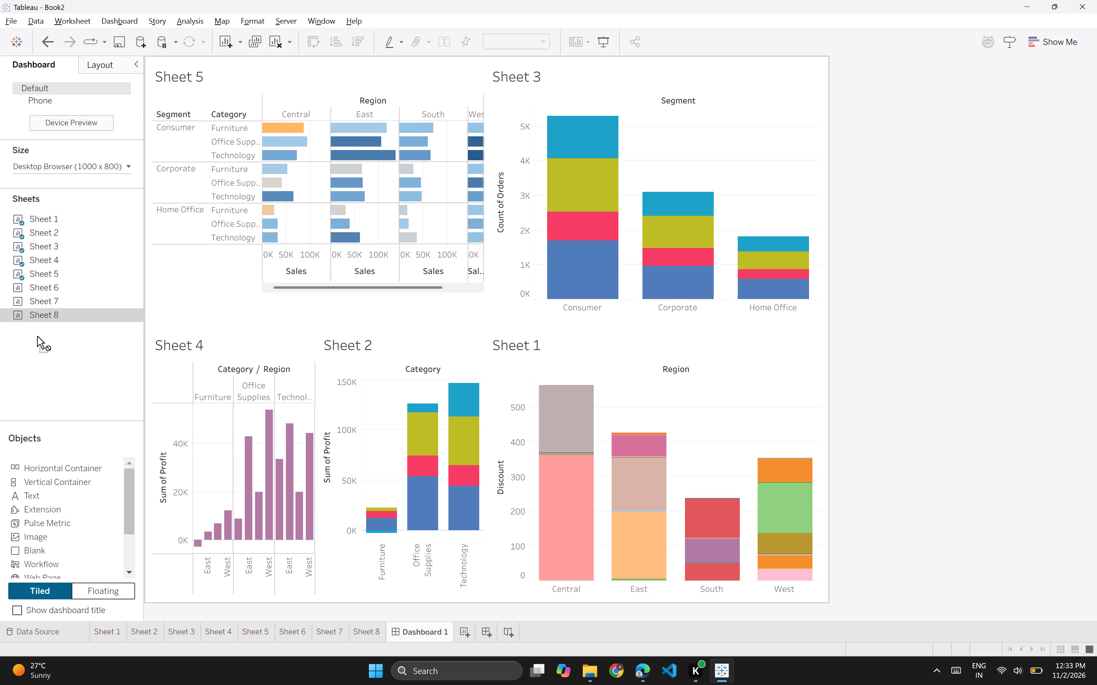
pyautogui.moveTo(37, 336); pyautogui.dragTo(39, 322)
pyautogui.moveTo(54, 301); pyautogui.dragTo(327, 349)
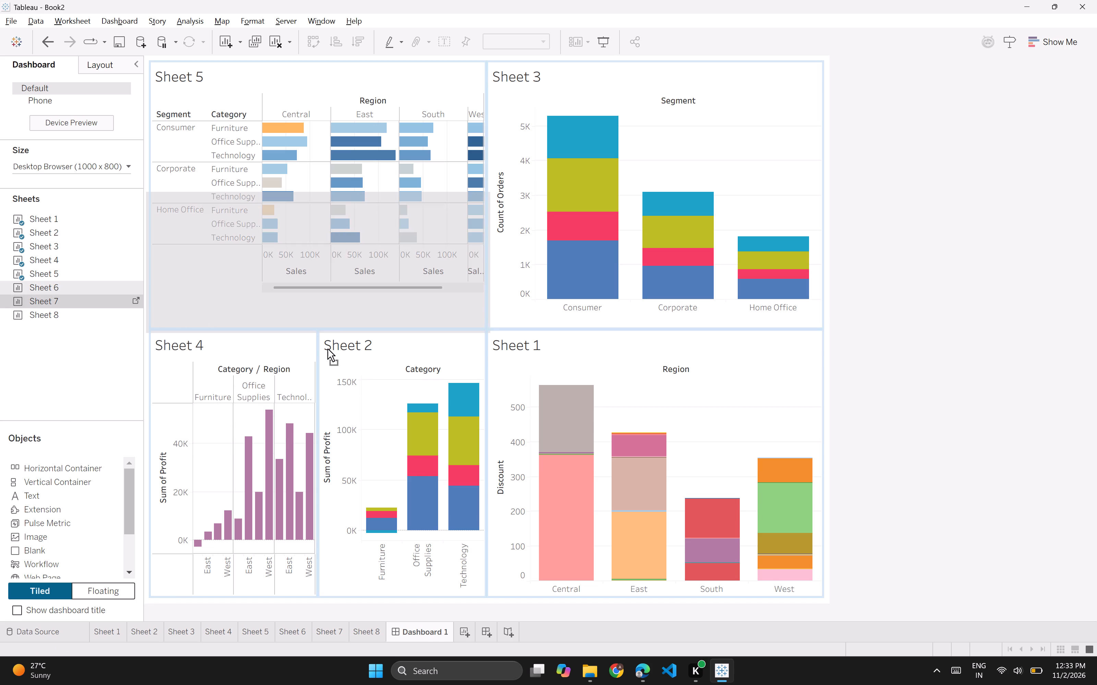
pyautogui.moveTo(327, 349); pyautogui.dragTo(437, 185)
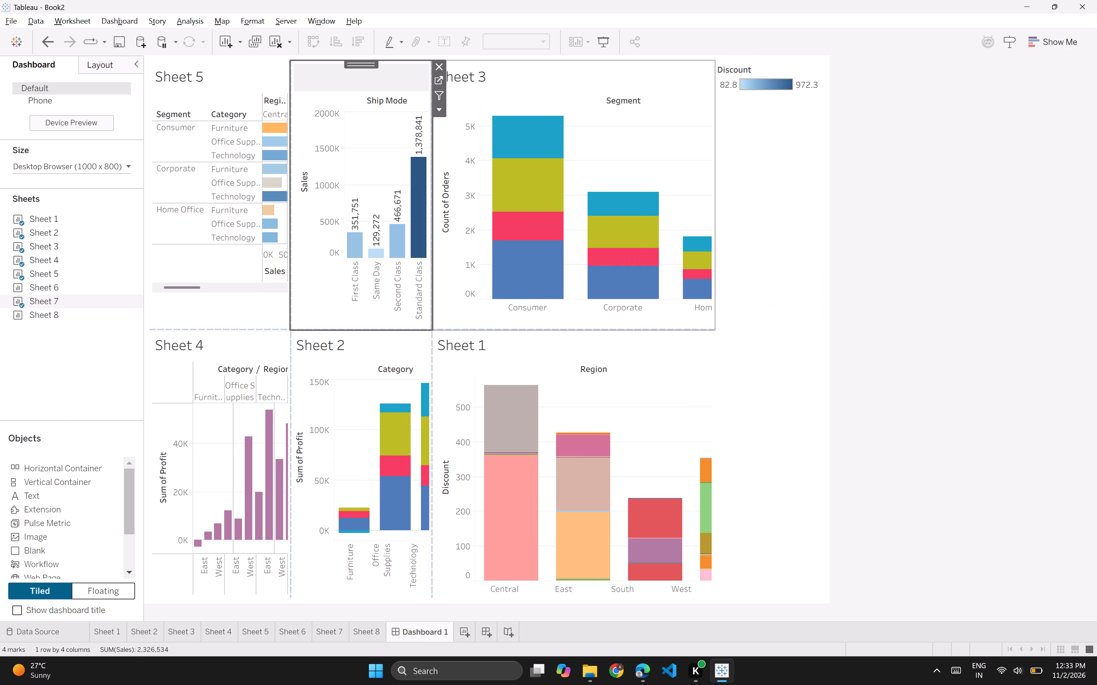
pyautogui.click(805, 71)
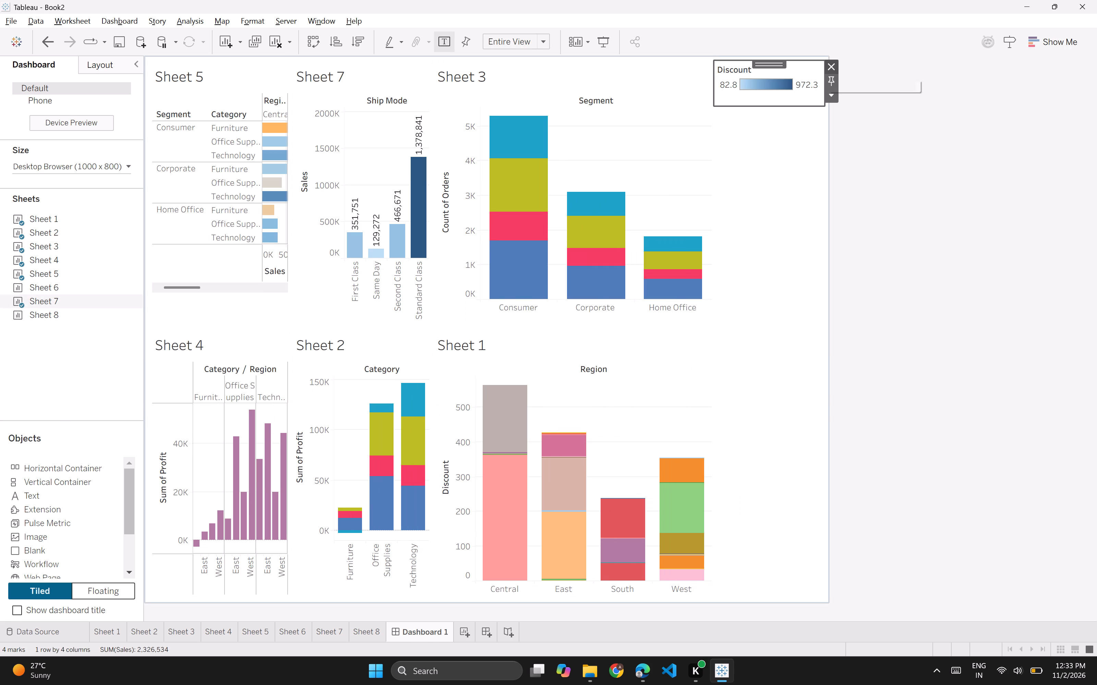
# Return to Sheet 8 and place Order ID (Returns) on its rows.
pyautogui.click(365, 632)
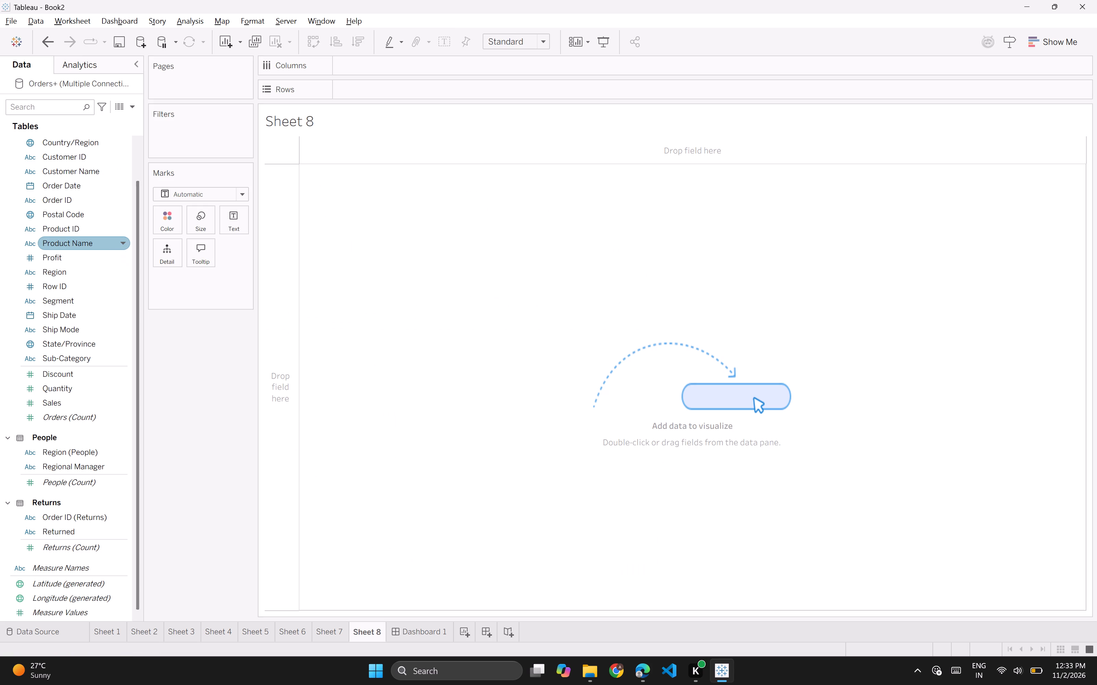
pyautogui.moveTo(73, 523); pyautogui.dragTo(397, 106)
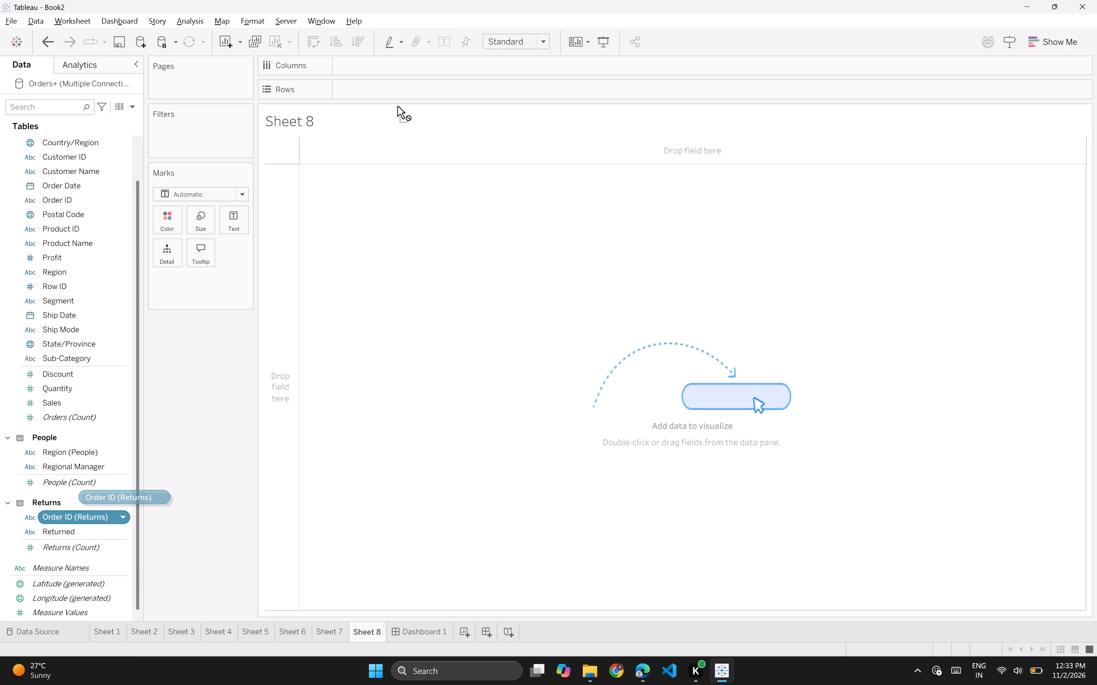
pyautogui.moveTo(397, 106); pyautogui.dragTo(387, 94)
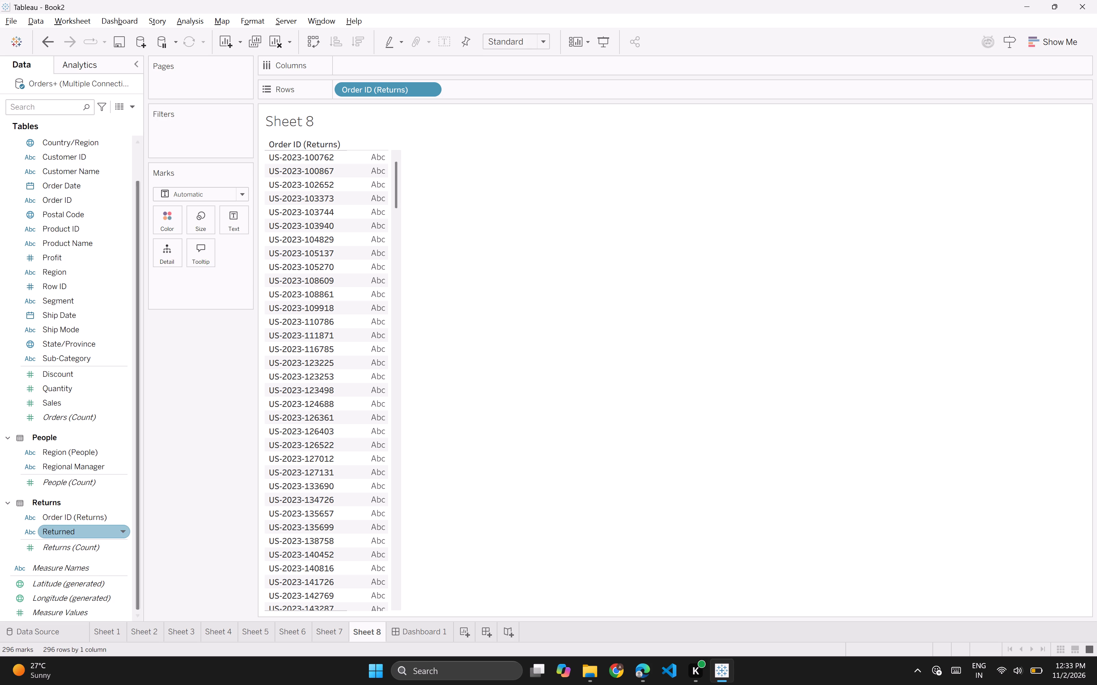
# Add Ship Date by year to the columns of Sheet 8 and look through the returned orders.
pyautogui.scroll(-1, 62, 537)
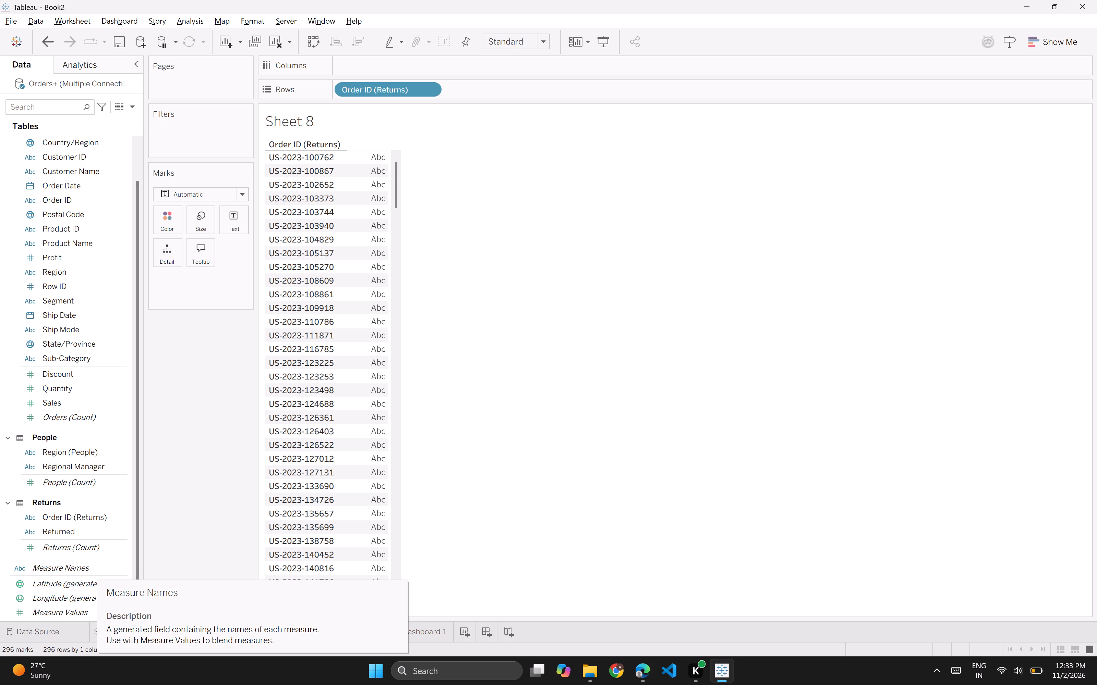
pyautogui.scroll(-4, 346, 376)
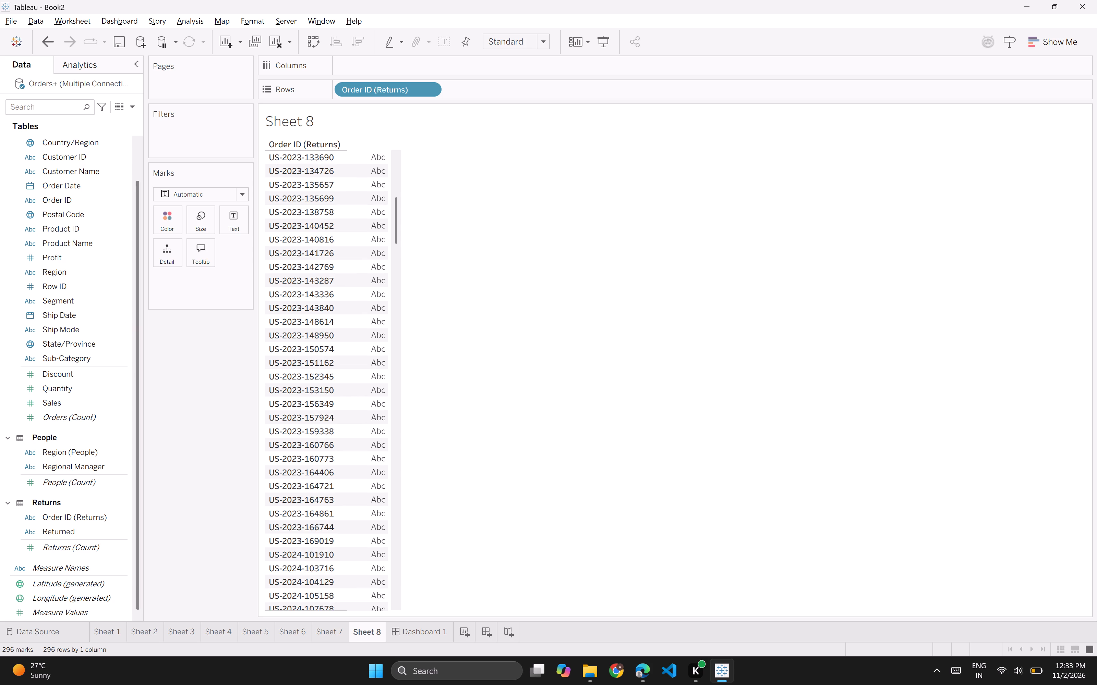
pyautogui.moveTo(84, 311); pyautogui.dragTo(376, 71)
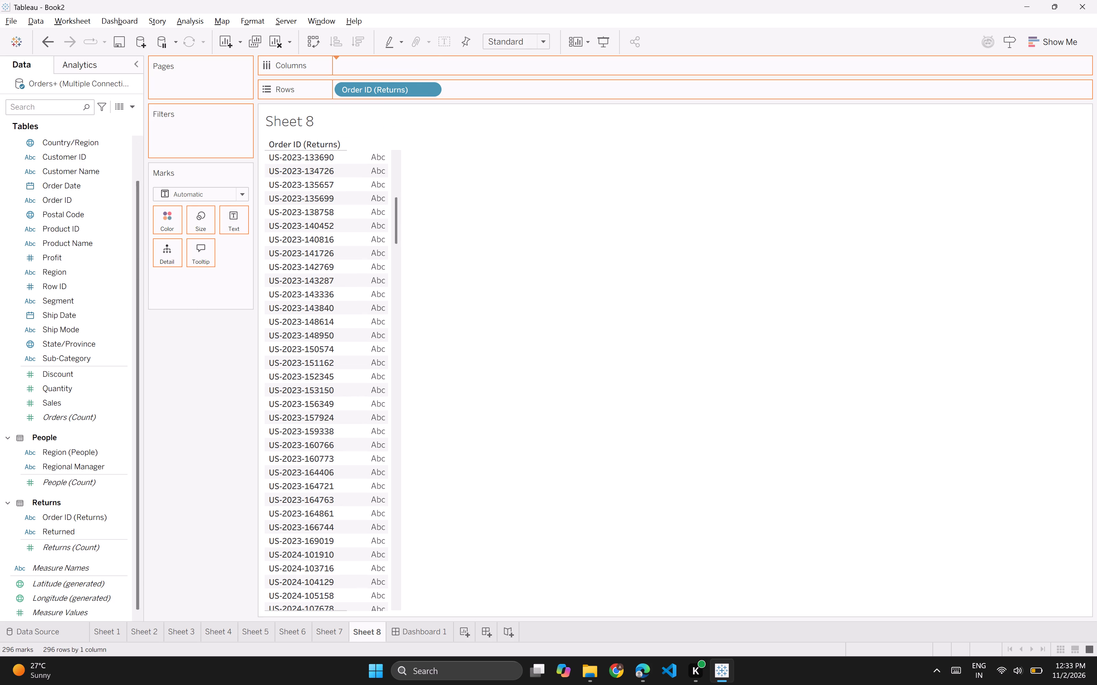
pyautogui.scroll(-6, 441, 340)
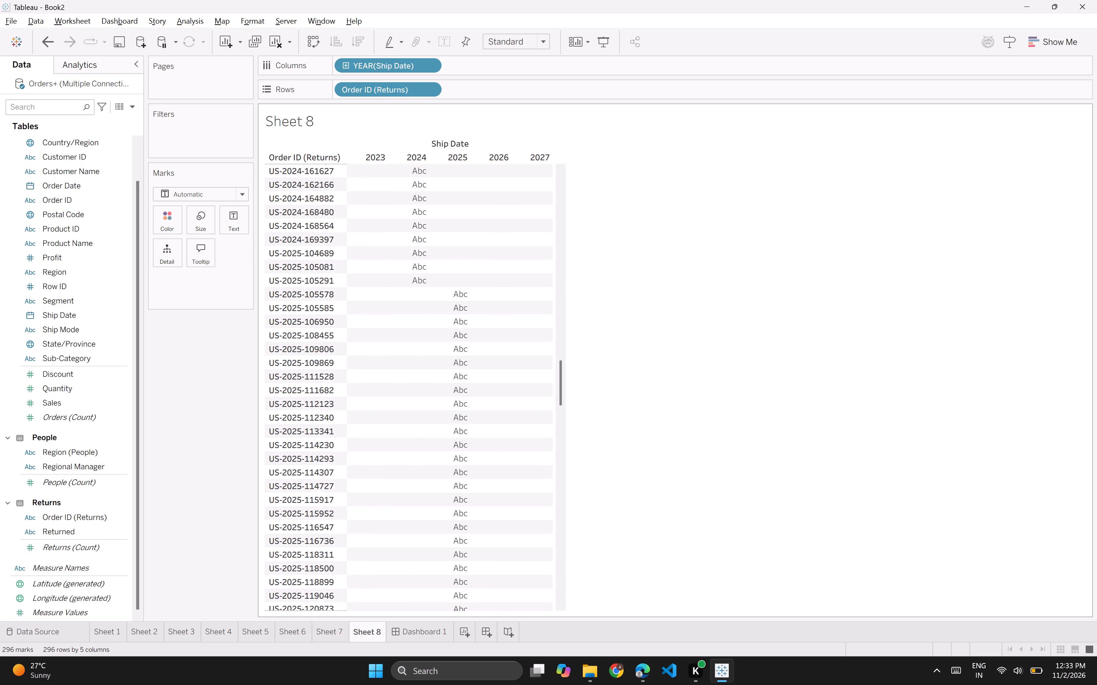
pyautogui.scroll(-4, 441, 340)
pyautogui.scroll(7, 441, 340)
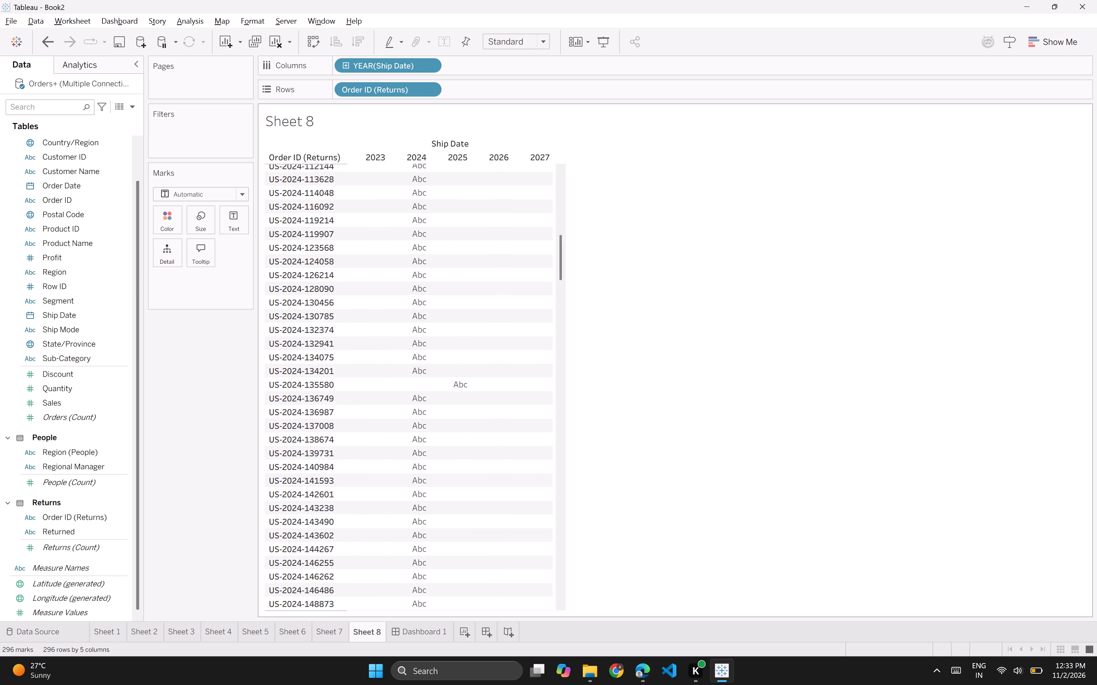
# Add Ship Mode to the rows of Sheet 8 after Order ID (Returns).
pyautogui.scroll(15, 441, 340)
pyautogui.moveTo(75, 326); pyautogui.dragTo(337, 161)
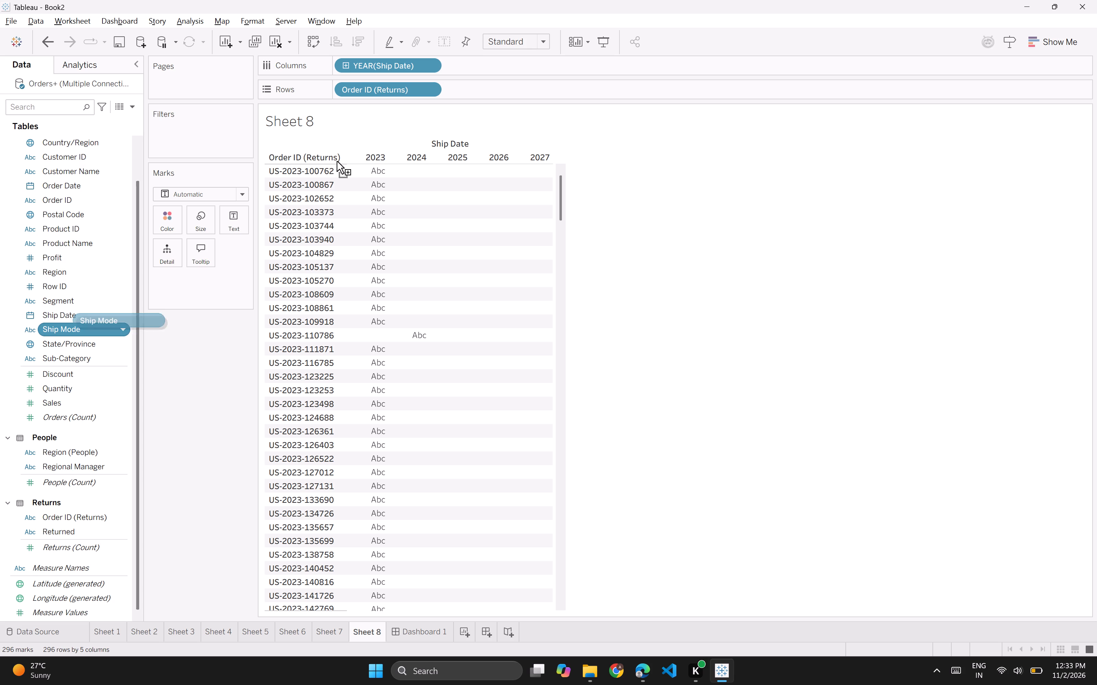
pyautogui.moveTo(337, 161); pyautogui.dragTo(459, 80)
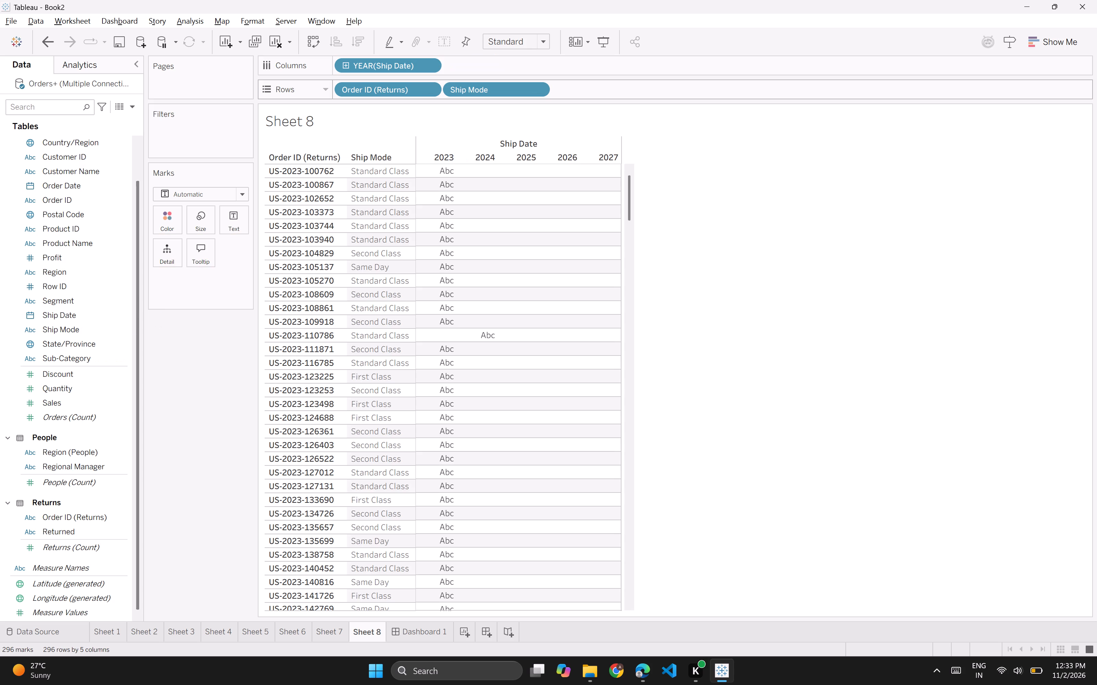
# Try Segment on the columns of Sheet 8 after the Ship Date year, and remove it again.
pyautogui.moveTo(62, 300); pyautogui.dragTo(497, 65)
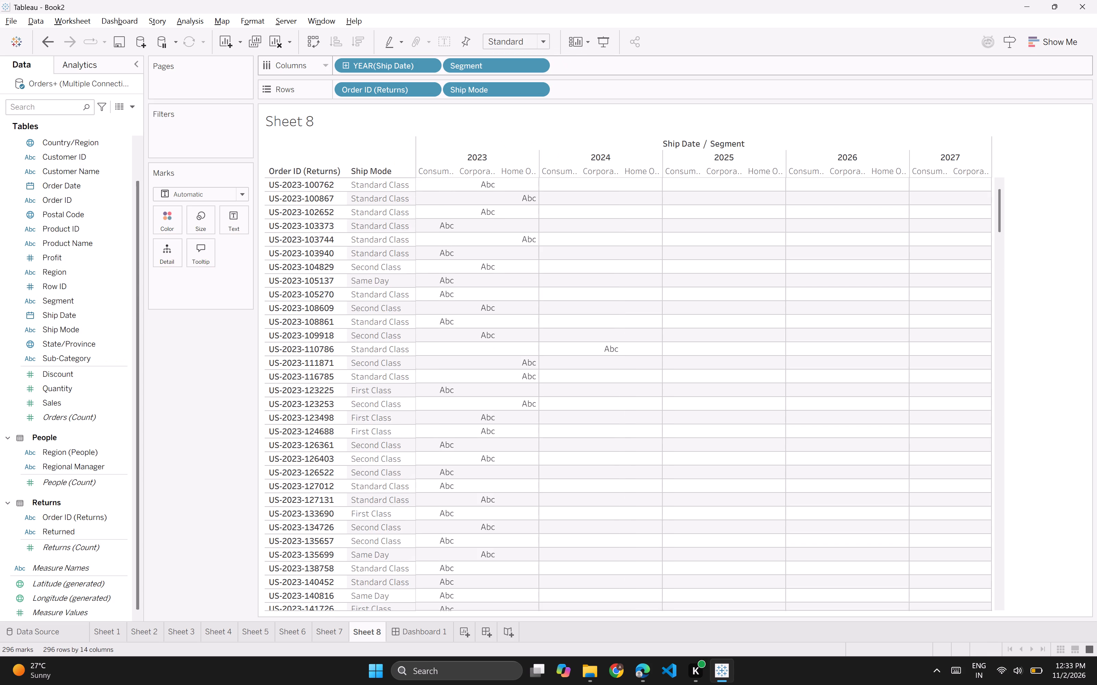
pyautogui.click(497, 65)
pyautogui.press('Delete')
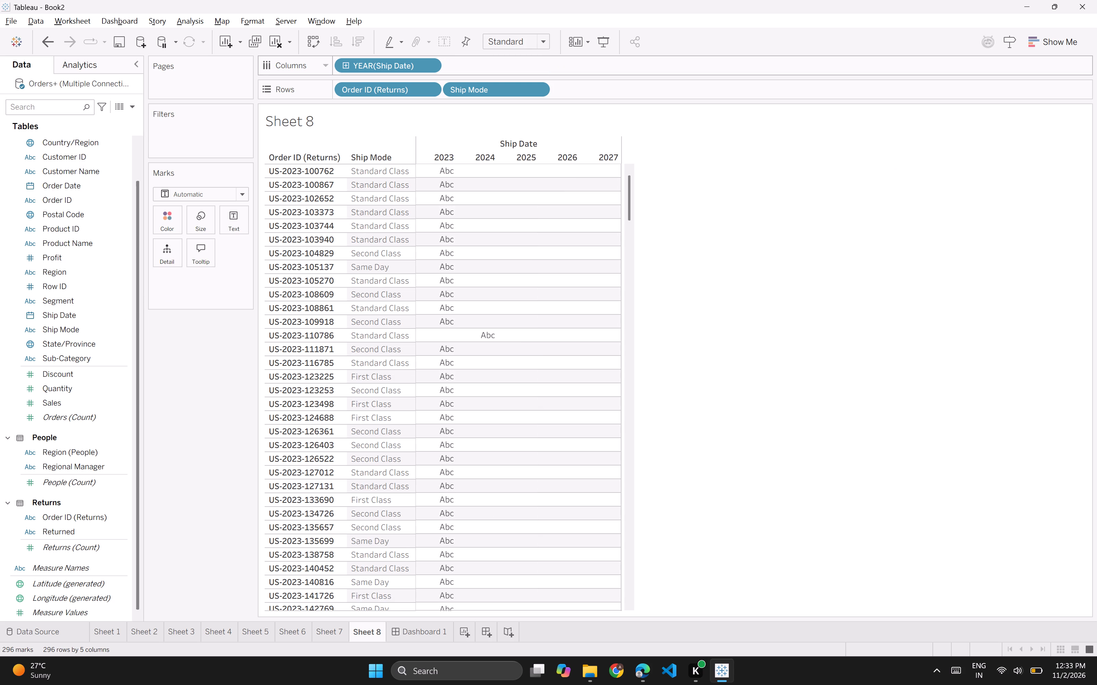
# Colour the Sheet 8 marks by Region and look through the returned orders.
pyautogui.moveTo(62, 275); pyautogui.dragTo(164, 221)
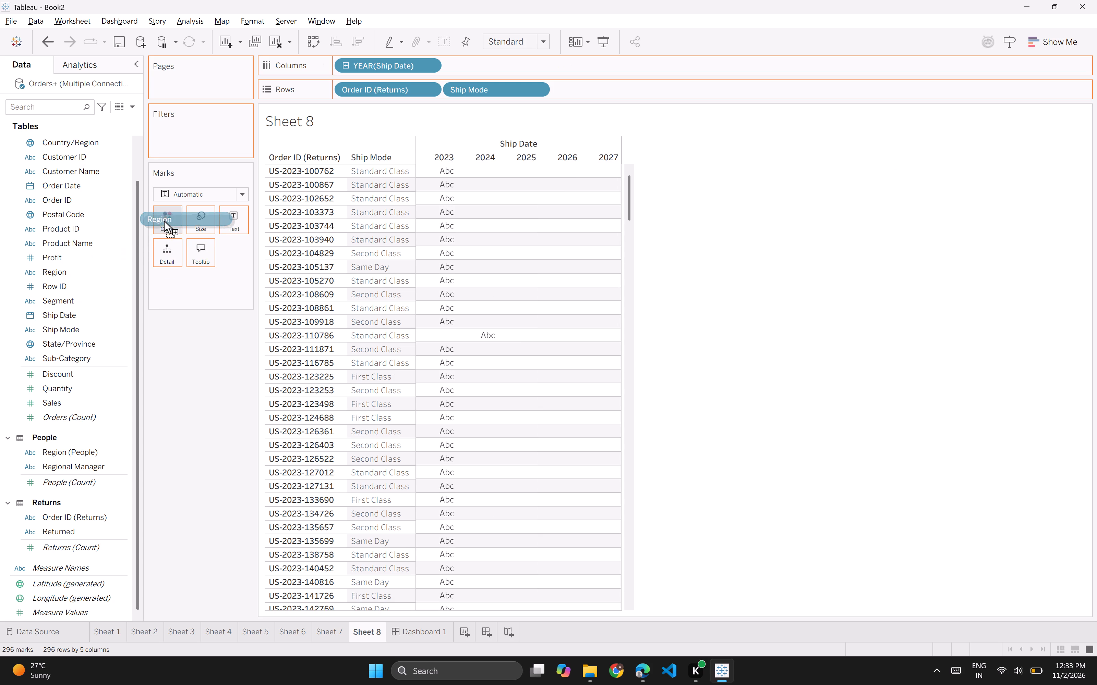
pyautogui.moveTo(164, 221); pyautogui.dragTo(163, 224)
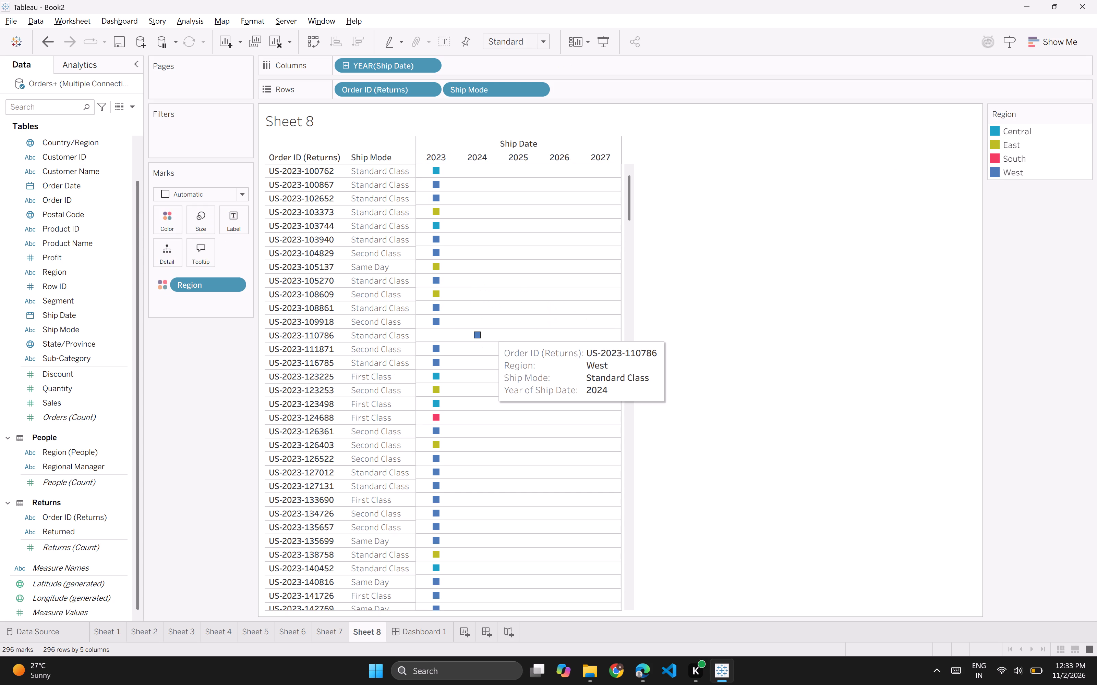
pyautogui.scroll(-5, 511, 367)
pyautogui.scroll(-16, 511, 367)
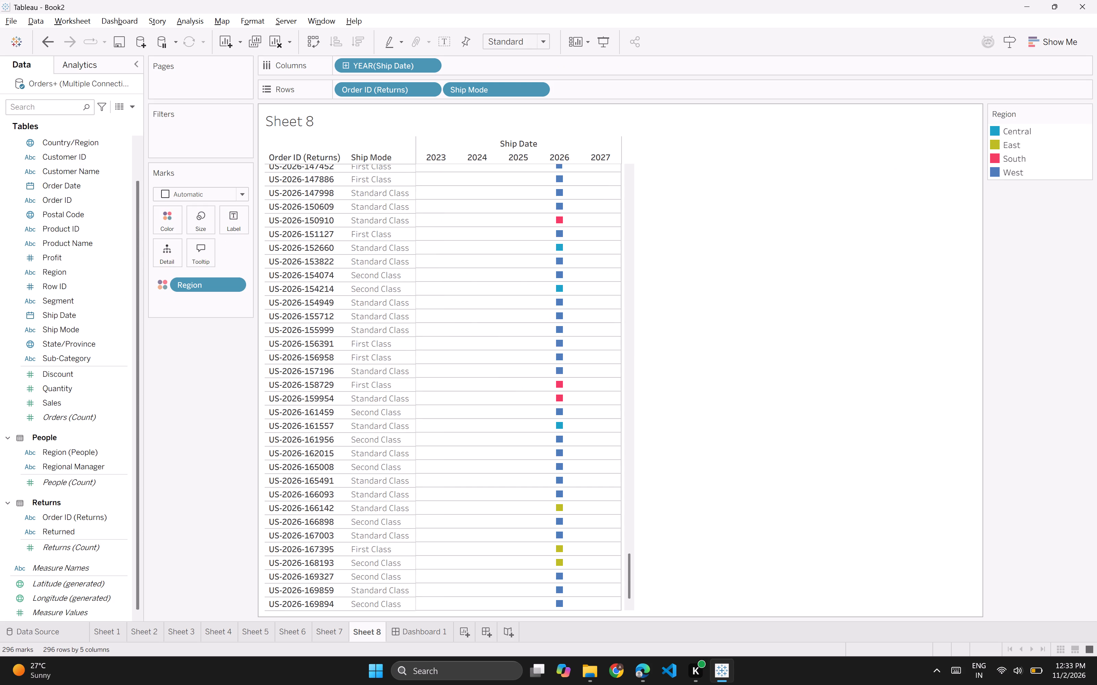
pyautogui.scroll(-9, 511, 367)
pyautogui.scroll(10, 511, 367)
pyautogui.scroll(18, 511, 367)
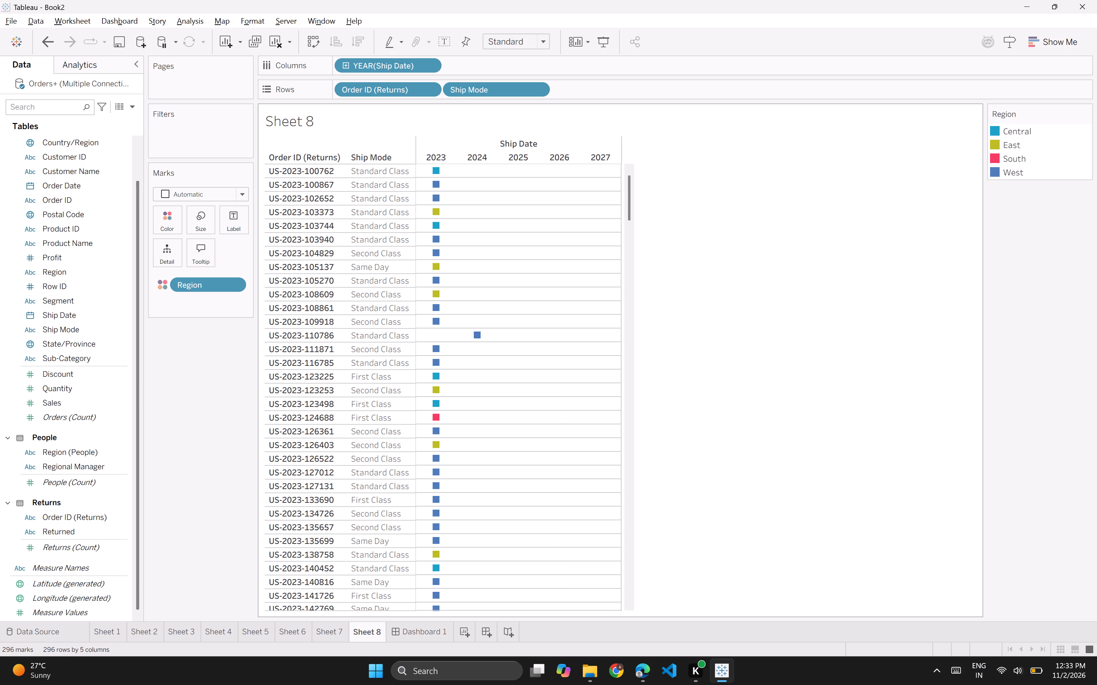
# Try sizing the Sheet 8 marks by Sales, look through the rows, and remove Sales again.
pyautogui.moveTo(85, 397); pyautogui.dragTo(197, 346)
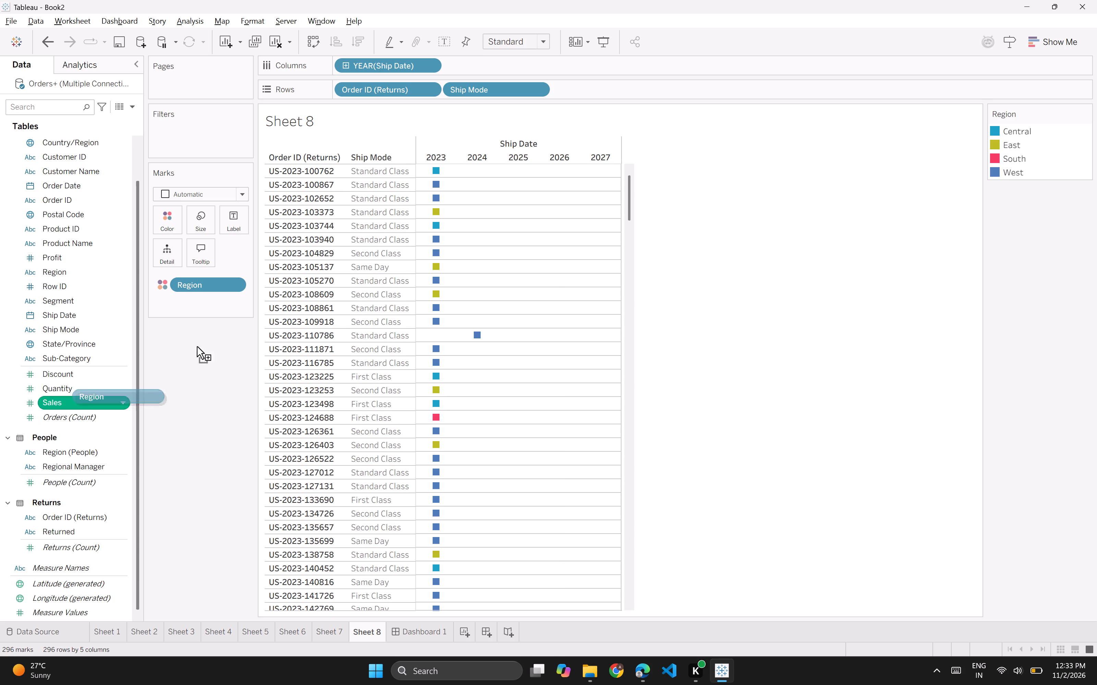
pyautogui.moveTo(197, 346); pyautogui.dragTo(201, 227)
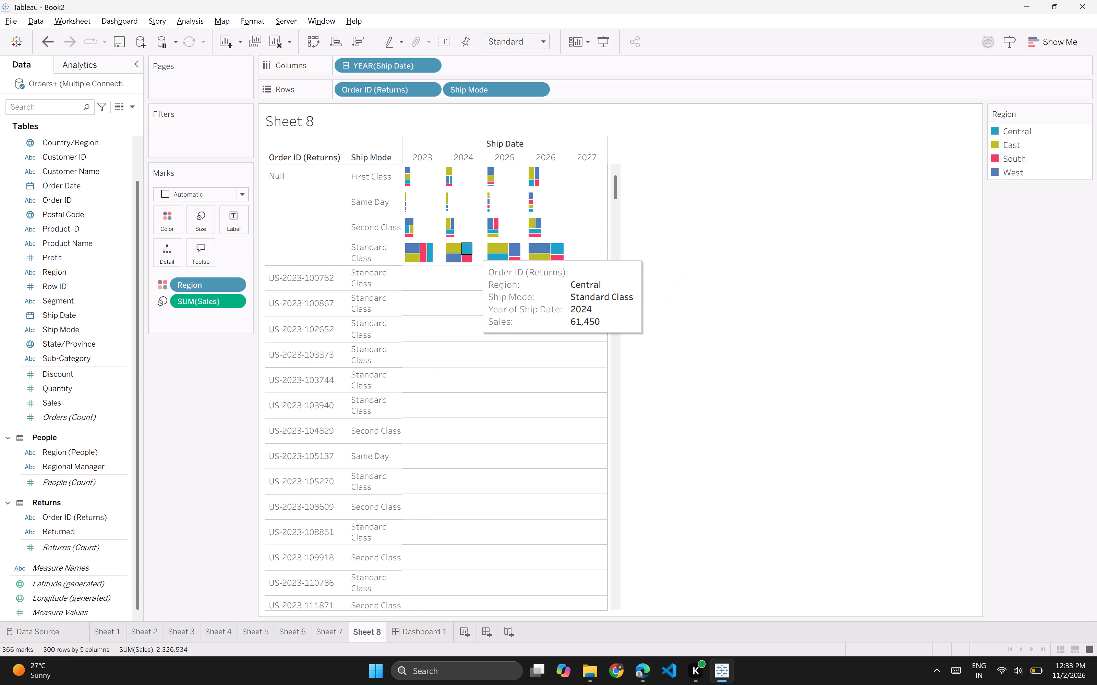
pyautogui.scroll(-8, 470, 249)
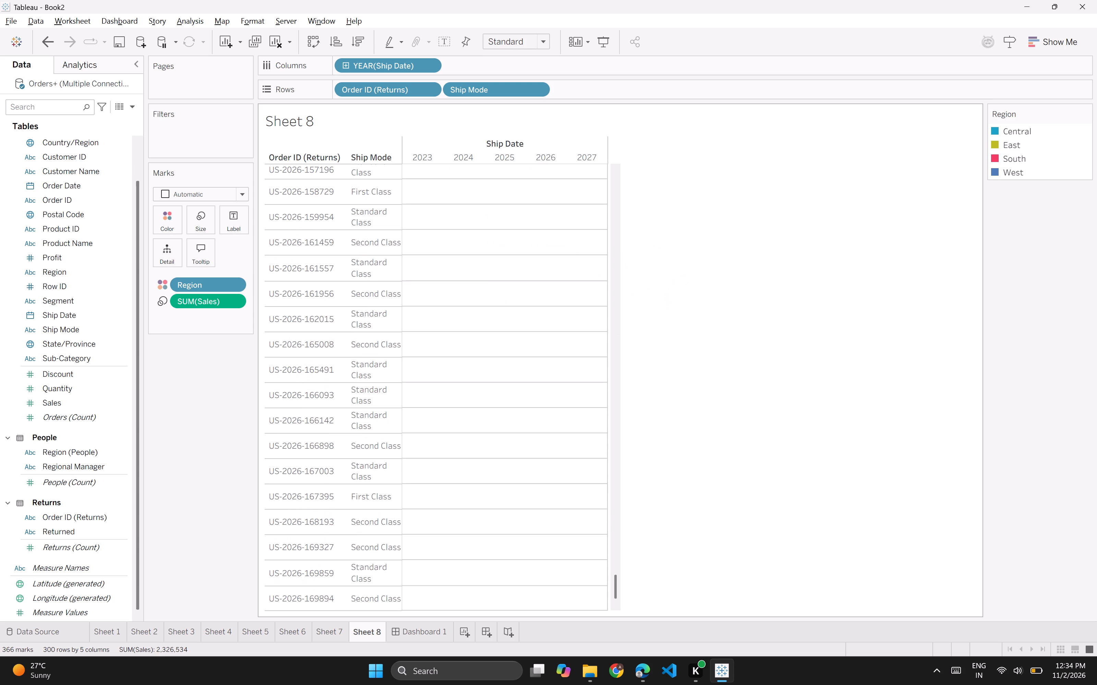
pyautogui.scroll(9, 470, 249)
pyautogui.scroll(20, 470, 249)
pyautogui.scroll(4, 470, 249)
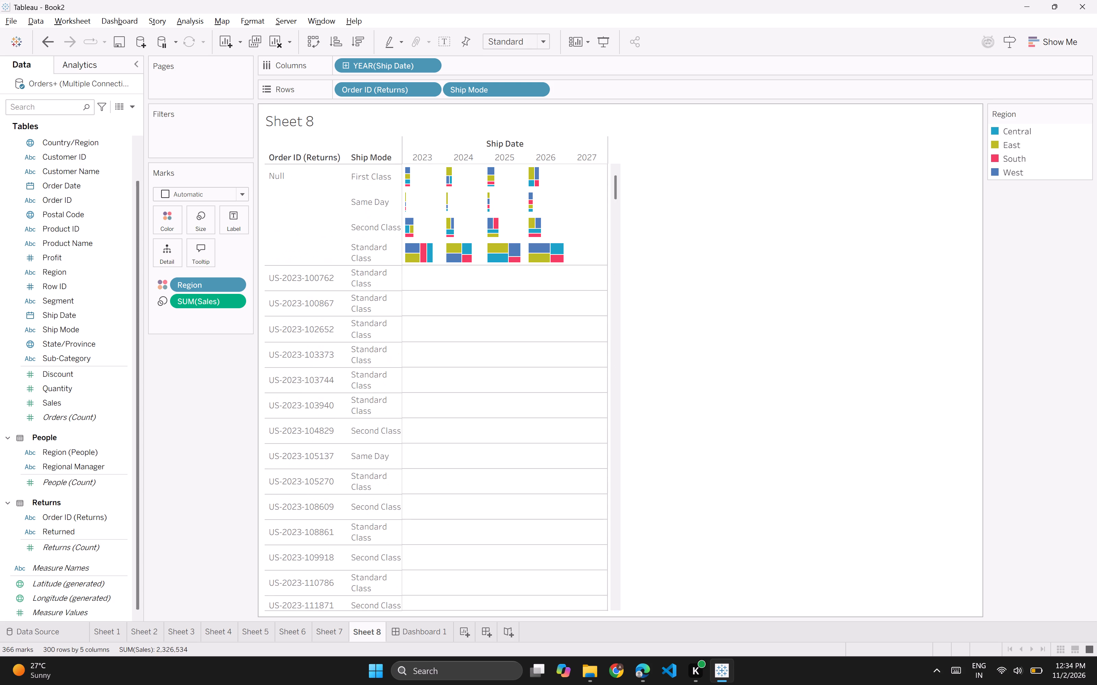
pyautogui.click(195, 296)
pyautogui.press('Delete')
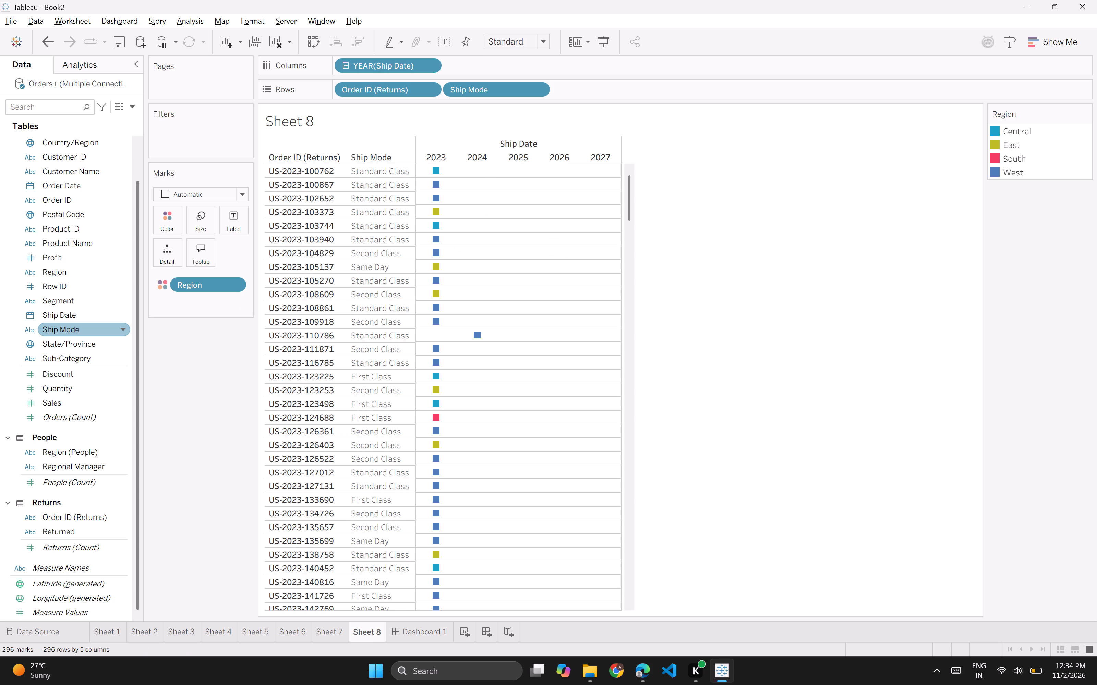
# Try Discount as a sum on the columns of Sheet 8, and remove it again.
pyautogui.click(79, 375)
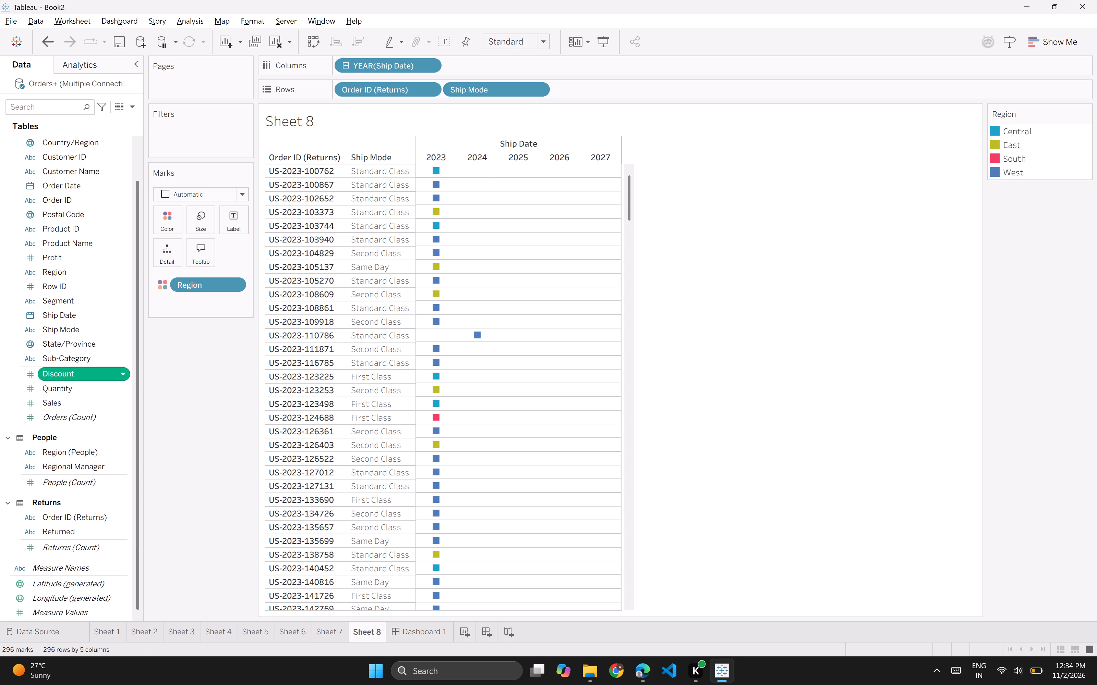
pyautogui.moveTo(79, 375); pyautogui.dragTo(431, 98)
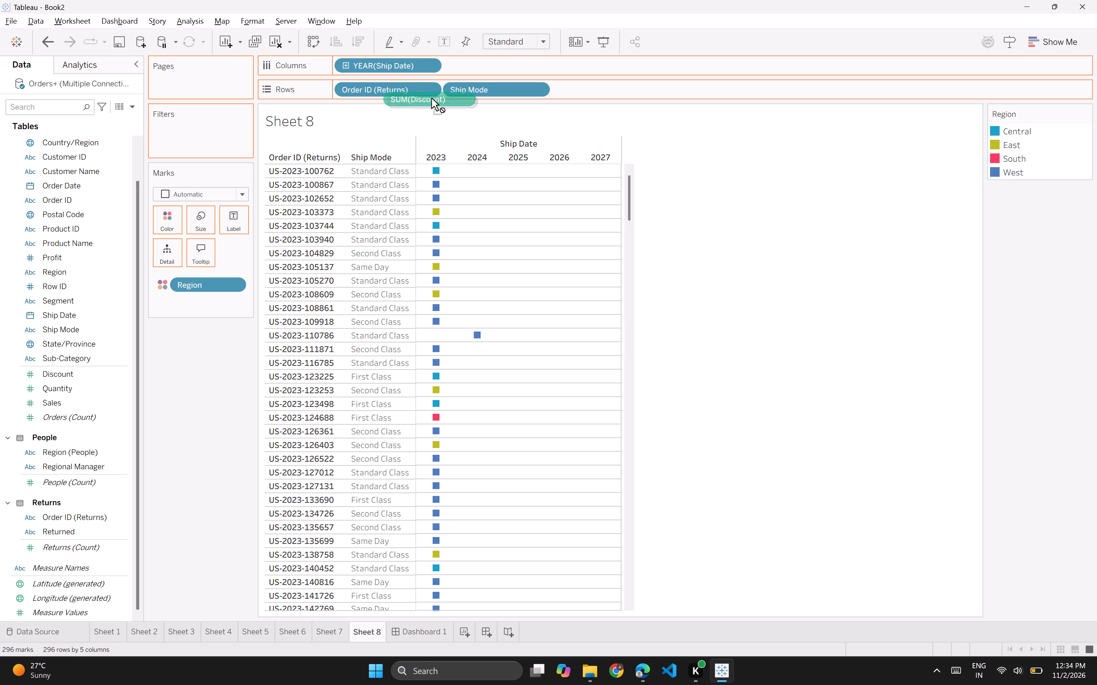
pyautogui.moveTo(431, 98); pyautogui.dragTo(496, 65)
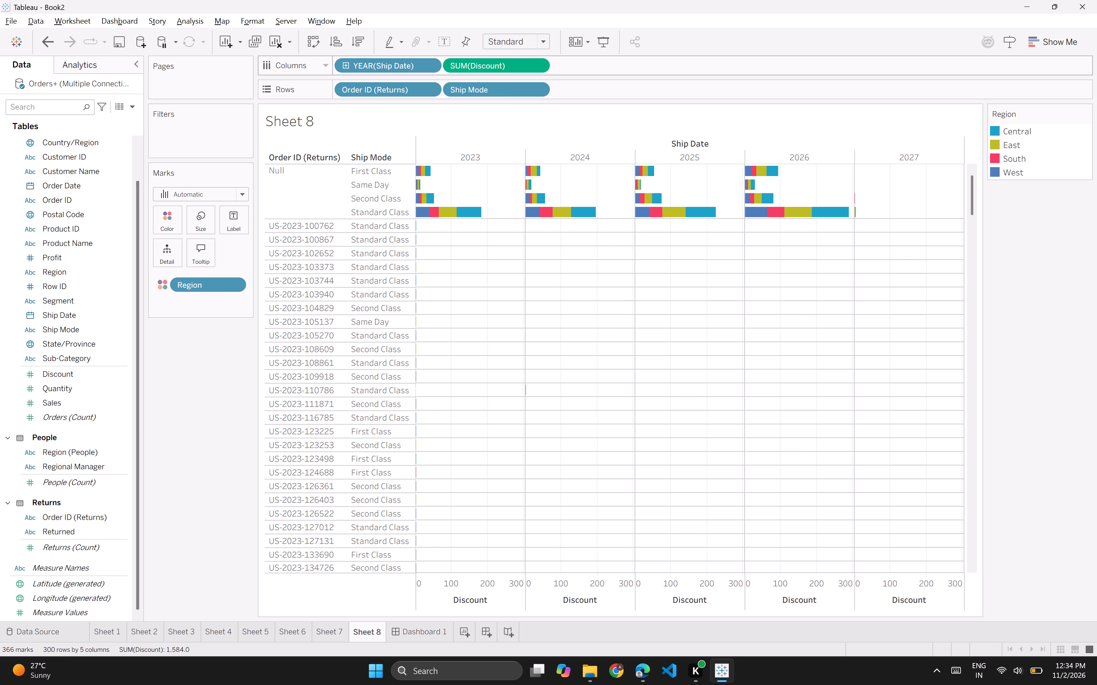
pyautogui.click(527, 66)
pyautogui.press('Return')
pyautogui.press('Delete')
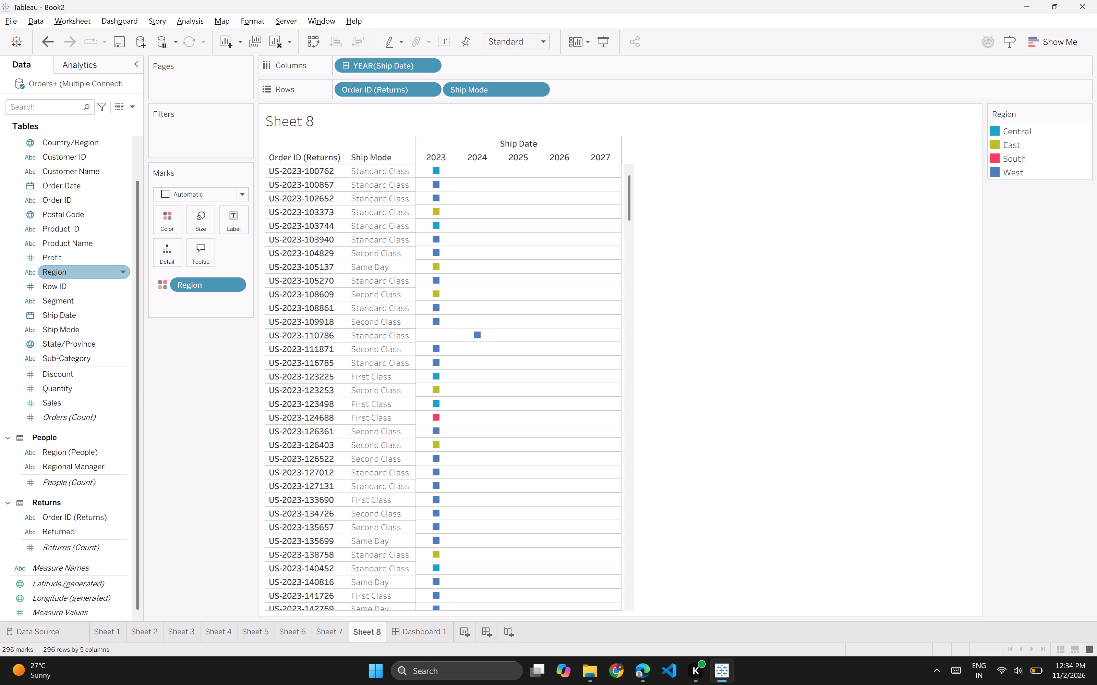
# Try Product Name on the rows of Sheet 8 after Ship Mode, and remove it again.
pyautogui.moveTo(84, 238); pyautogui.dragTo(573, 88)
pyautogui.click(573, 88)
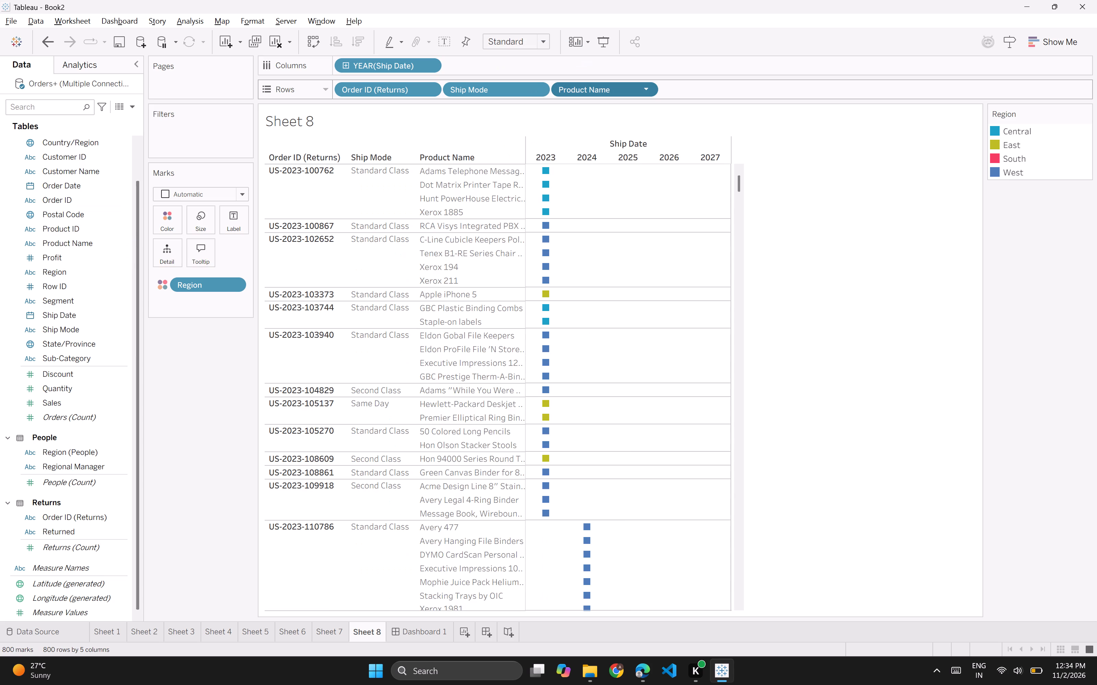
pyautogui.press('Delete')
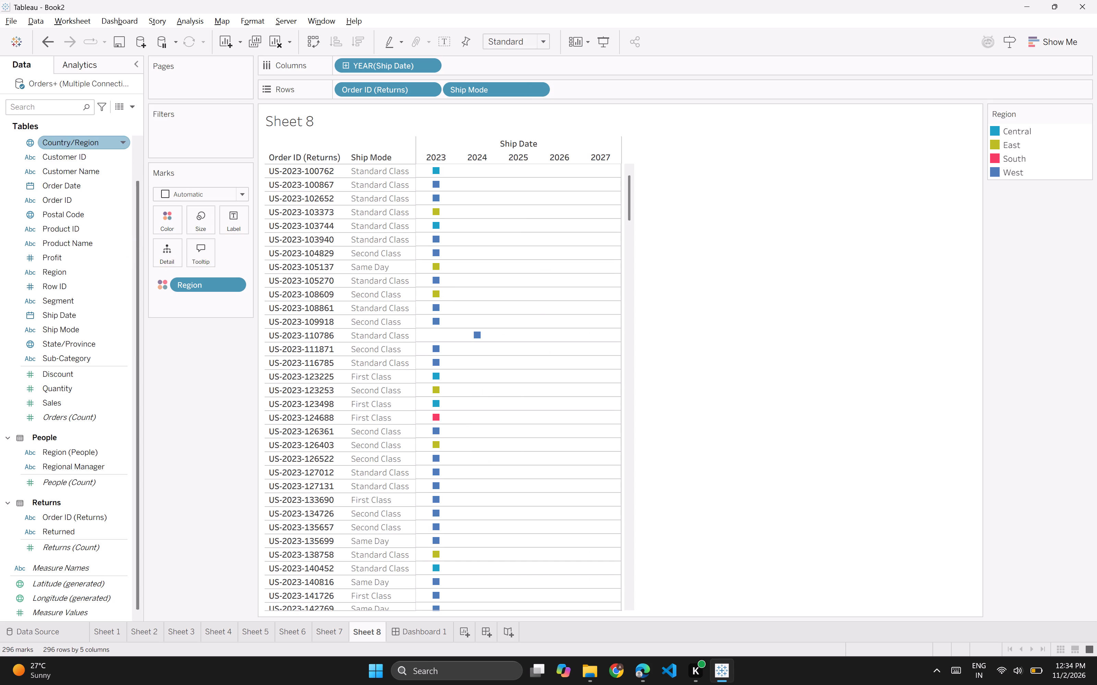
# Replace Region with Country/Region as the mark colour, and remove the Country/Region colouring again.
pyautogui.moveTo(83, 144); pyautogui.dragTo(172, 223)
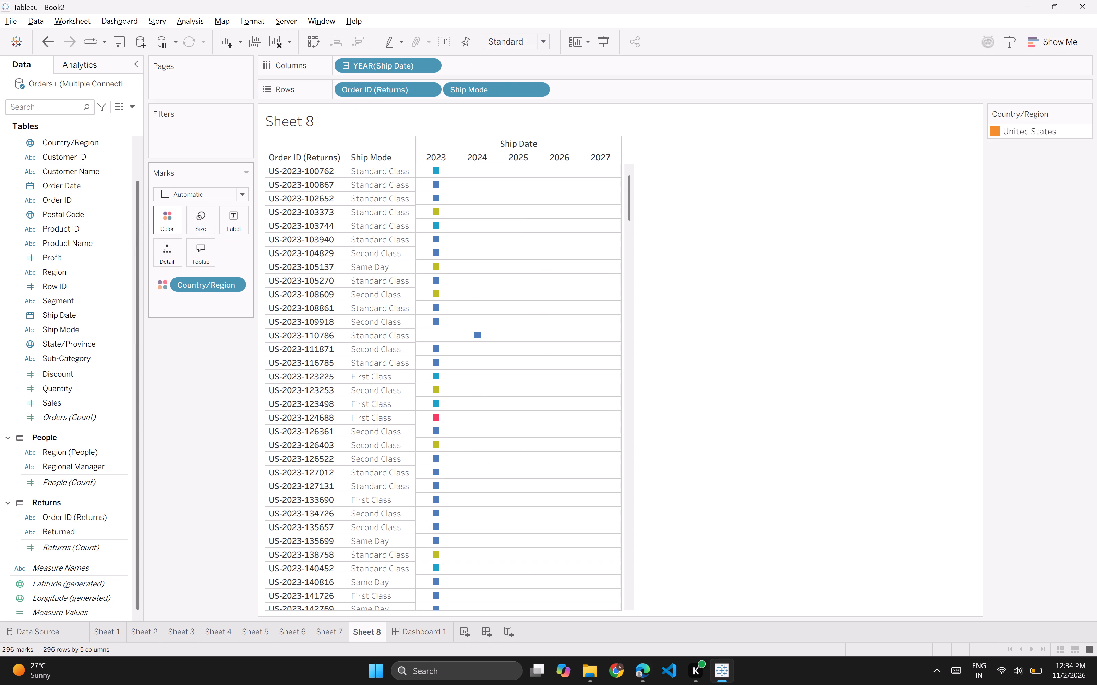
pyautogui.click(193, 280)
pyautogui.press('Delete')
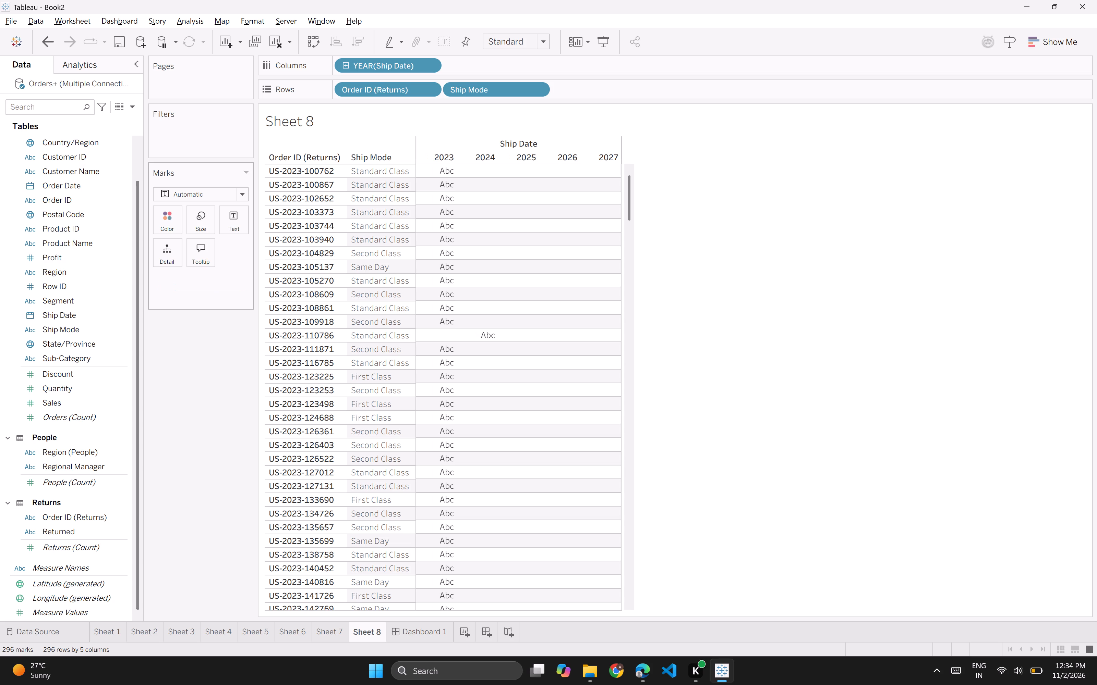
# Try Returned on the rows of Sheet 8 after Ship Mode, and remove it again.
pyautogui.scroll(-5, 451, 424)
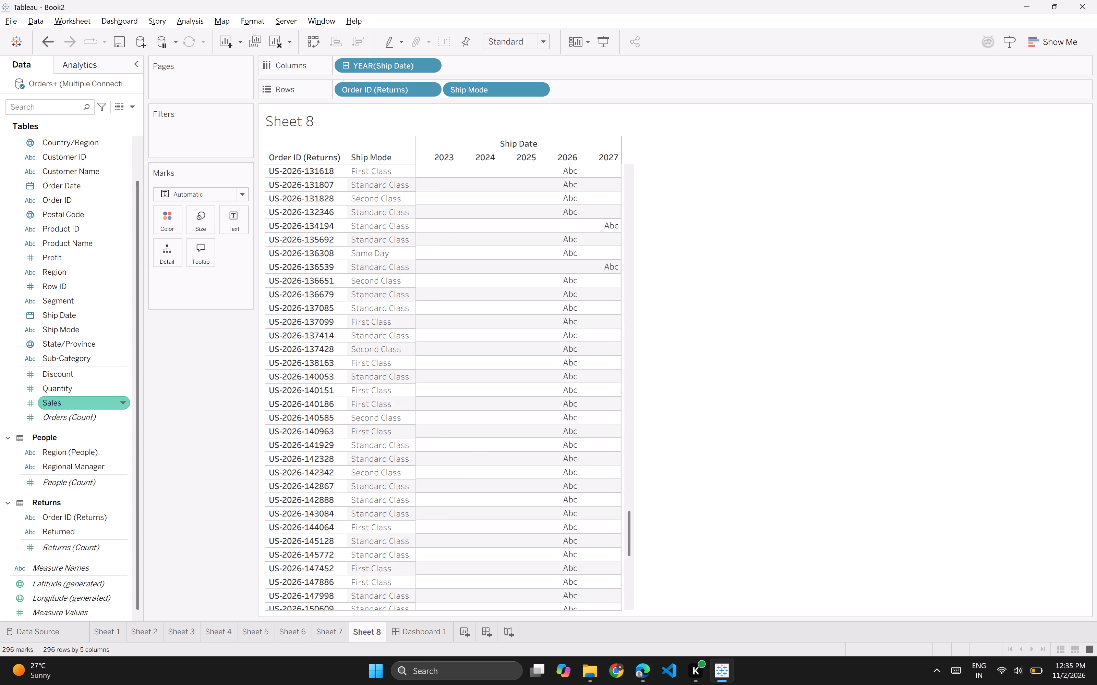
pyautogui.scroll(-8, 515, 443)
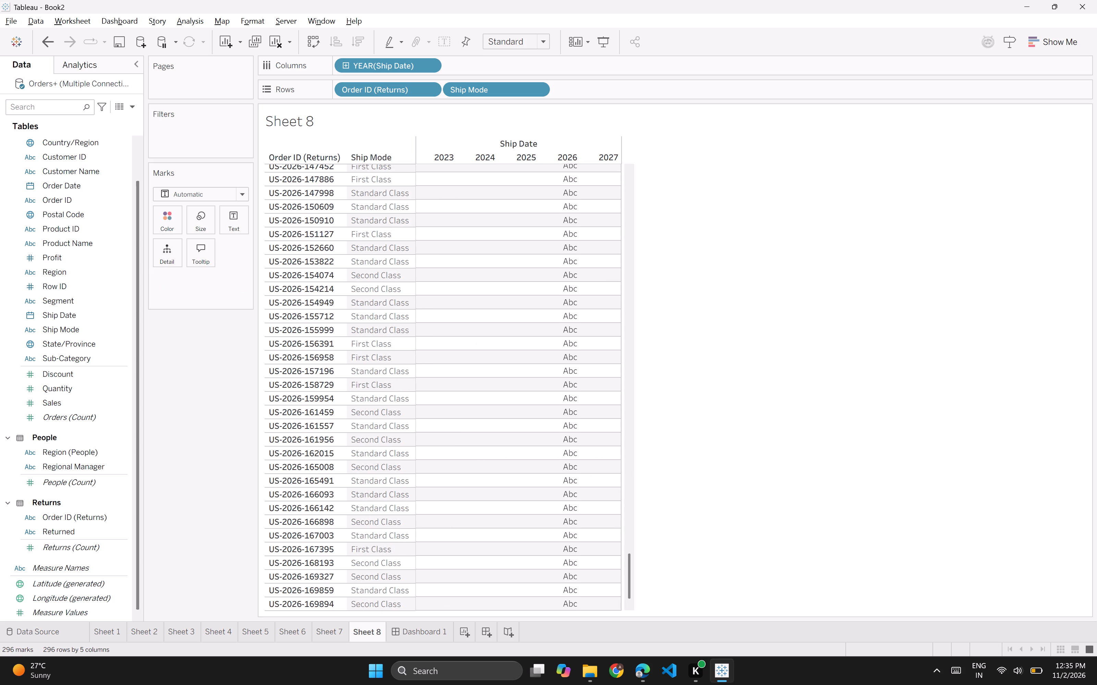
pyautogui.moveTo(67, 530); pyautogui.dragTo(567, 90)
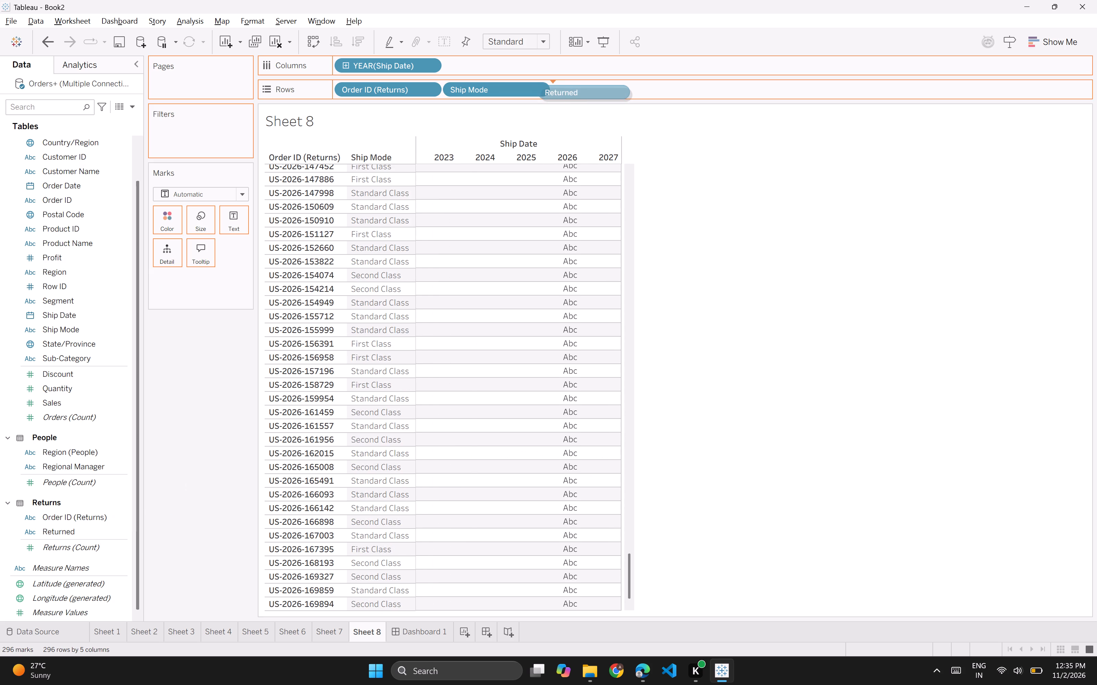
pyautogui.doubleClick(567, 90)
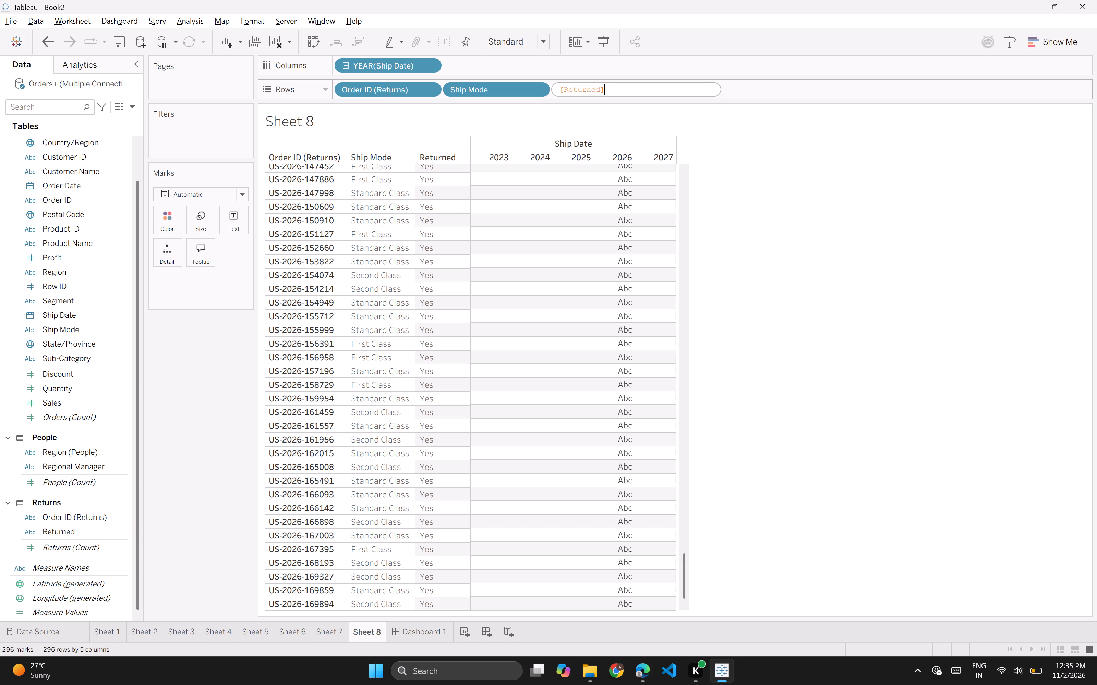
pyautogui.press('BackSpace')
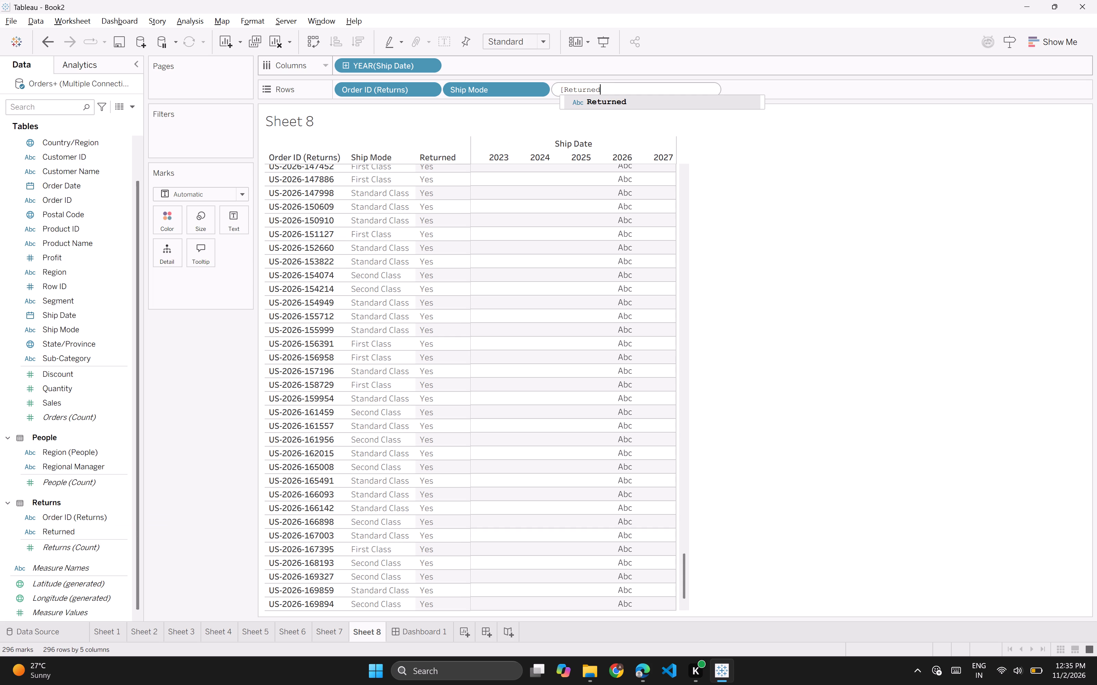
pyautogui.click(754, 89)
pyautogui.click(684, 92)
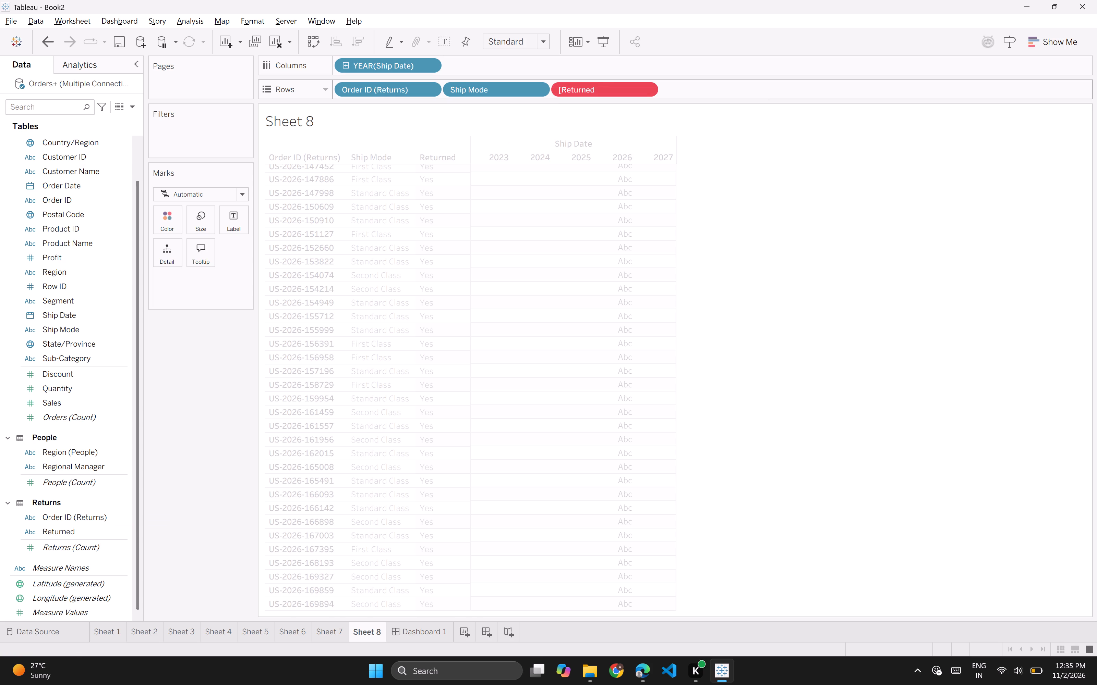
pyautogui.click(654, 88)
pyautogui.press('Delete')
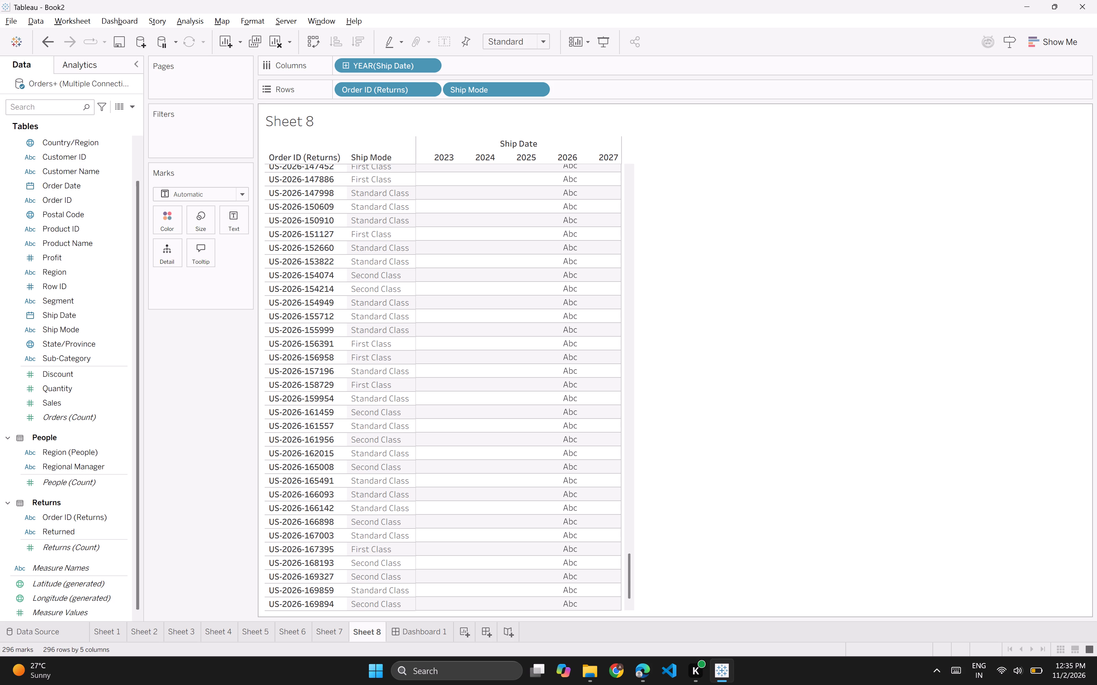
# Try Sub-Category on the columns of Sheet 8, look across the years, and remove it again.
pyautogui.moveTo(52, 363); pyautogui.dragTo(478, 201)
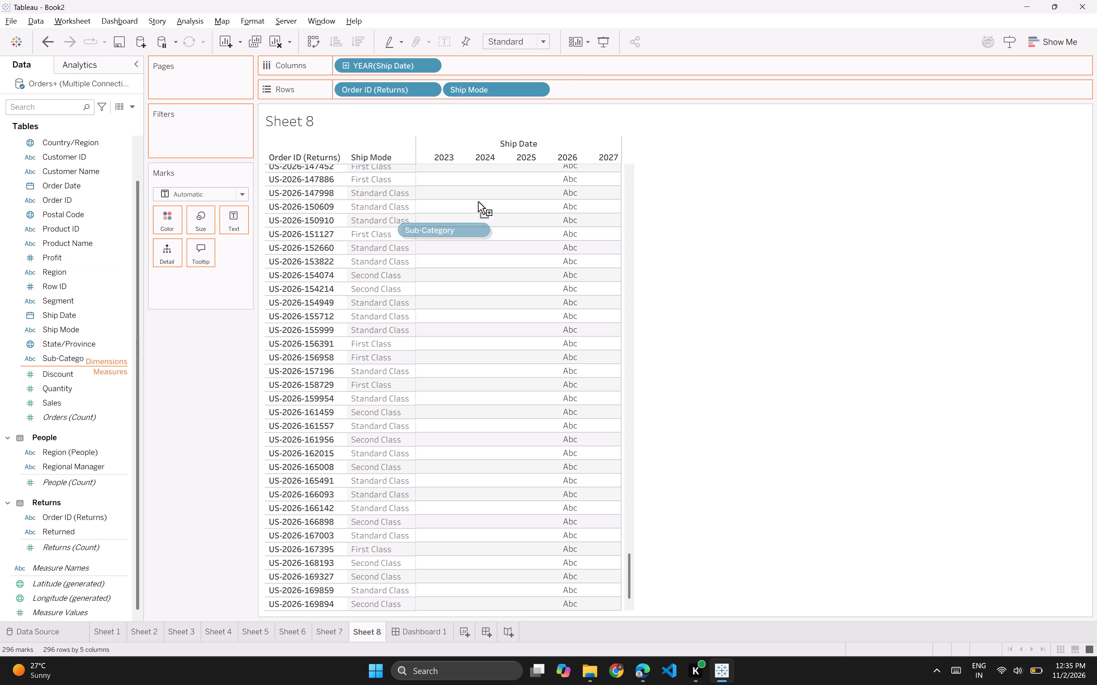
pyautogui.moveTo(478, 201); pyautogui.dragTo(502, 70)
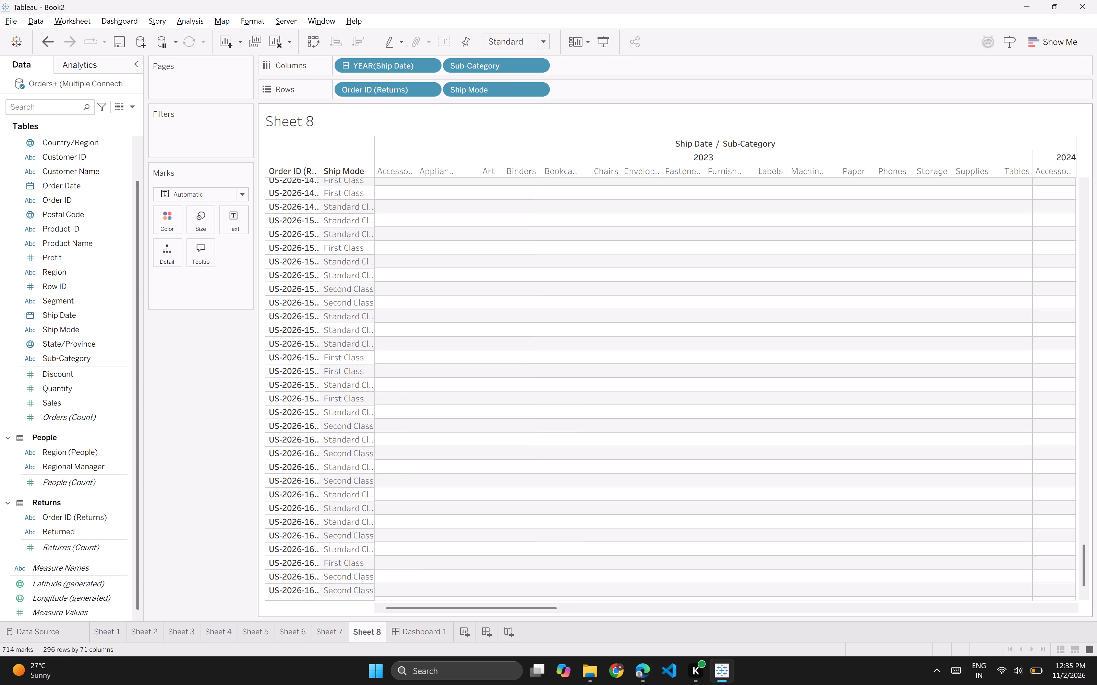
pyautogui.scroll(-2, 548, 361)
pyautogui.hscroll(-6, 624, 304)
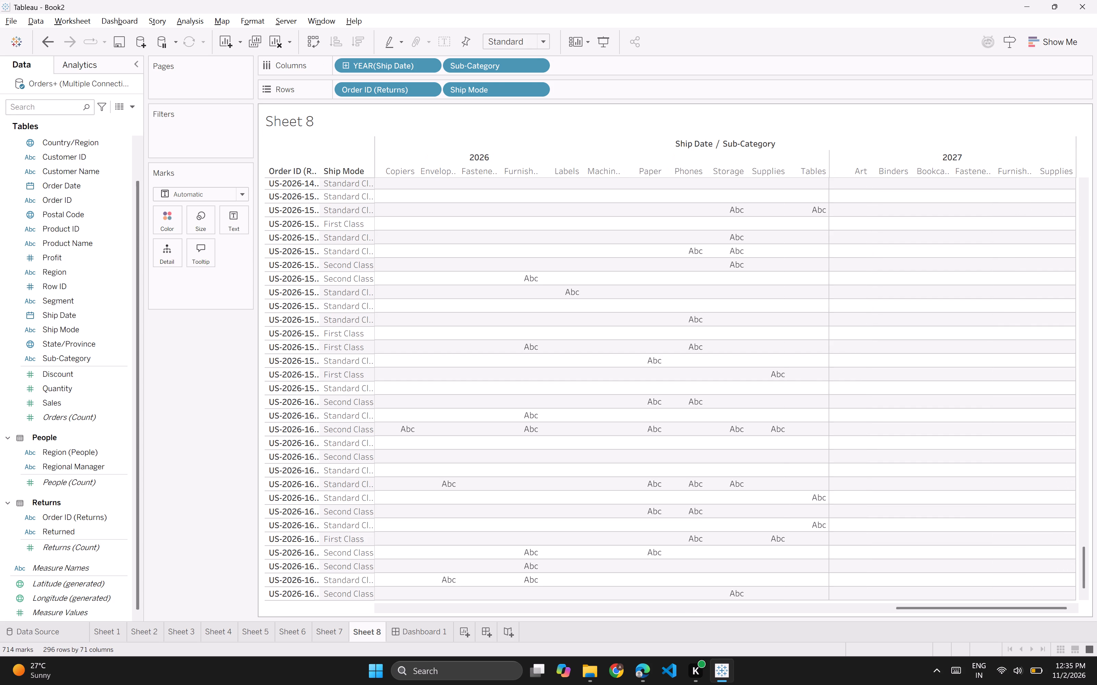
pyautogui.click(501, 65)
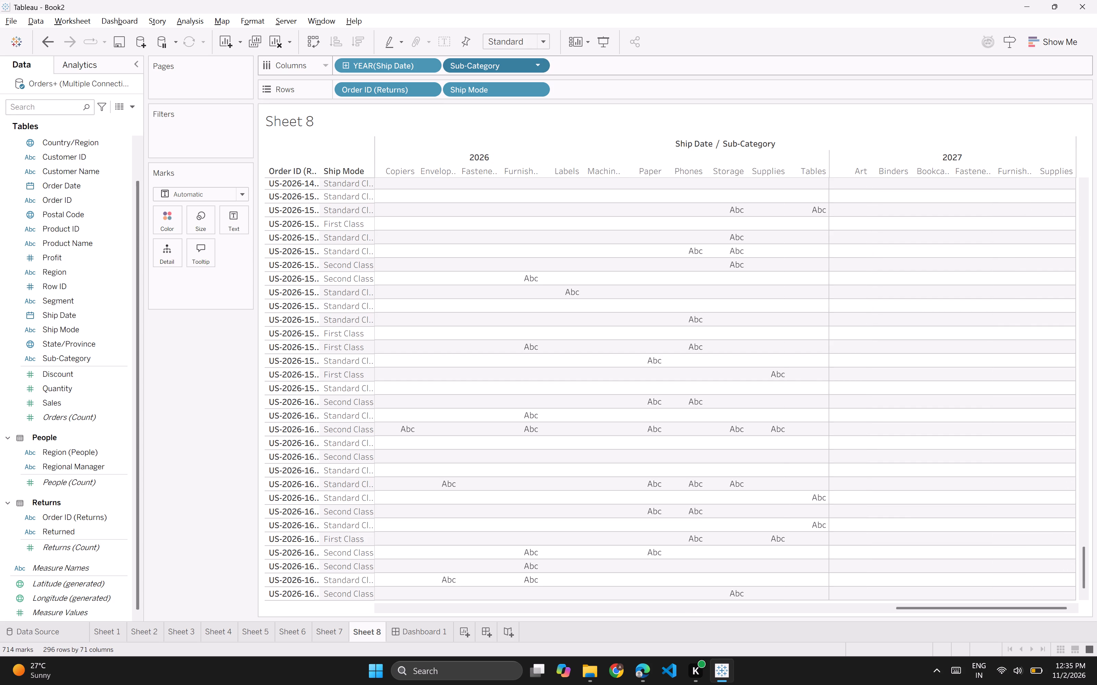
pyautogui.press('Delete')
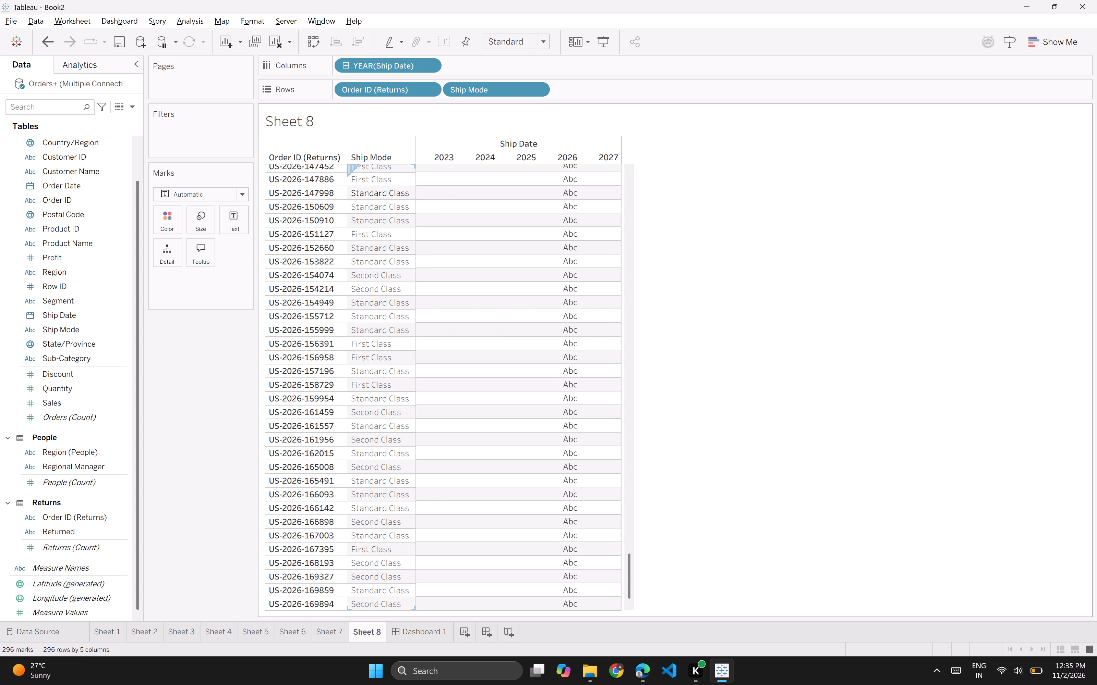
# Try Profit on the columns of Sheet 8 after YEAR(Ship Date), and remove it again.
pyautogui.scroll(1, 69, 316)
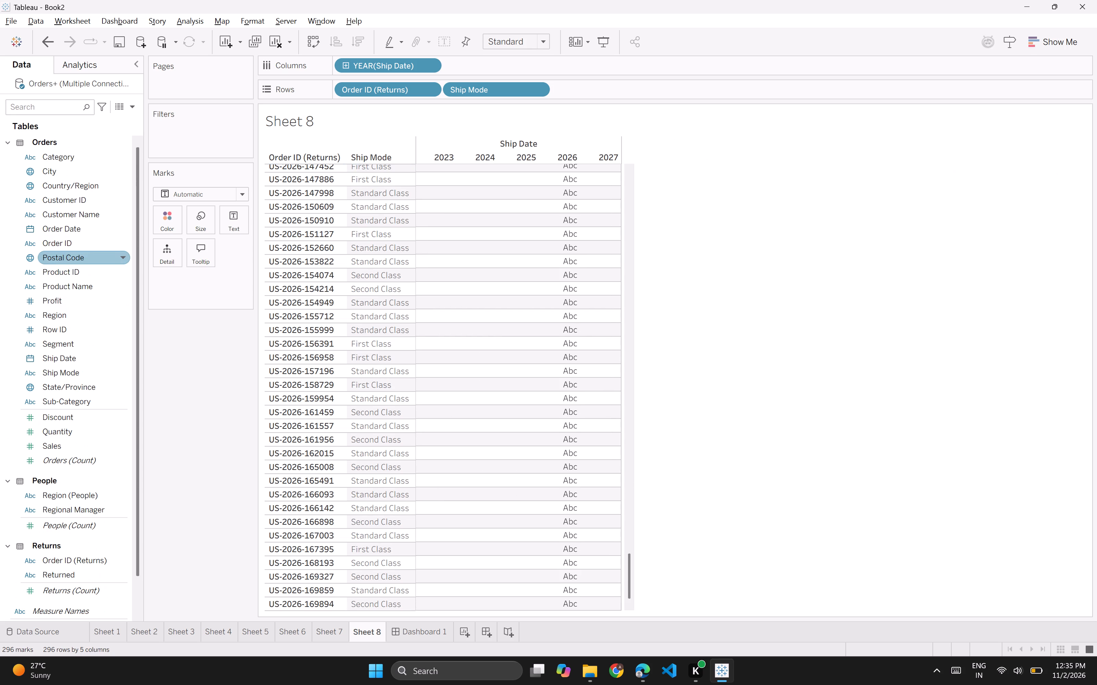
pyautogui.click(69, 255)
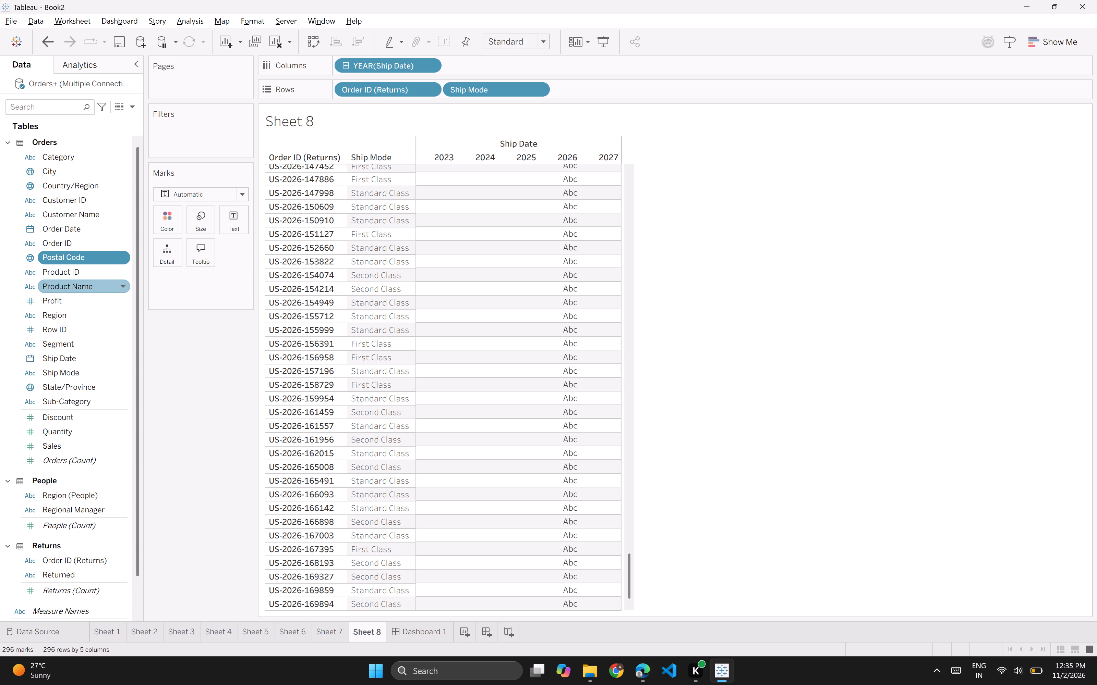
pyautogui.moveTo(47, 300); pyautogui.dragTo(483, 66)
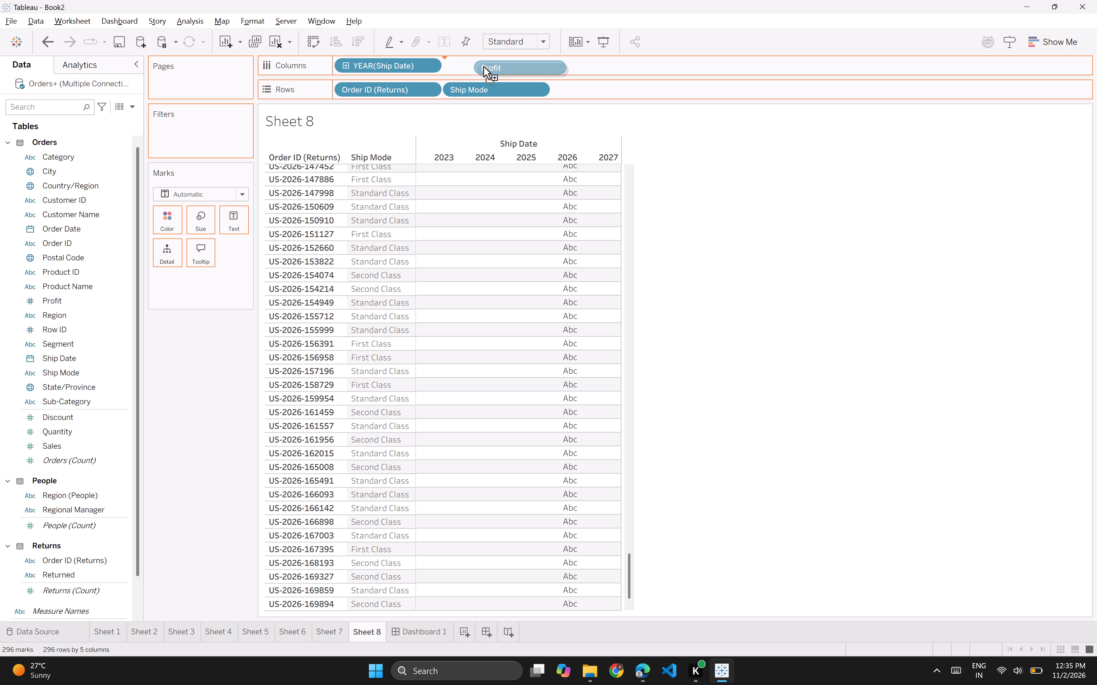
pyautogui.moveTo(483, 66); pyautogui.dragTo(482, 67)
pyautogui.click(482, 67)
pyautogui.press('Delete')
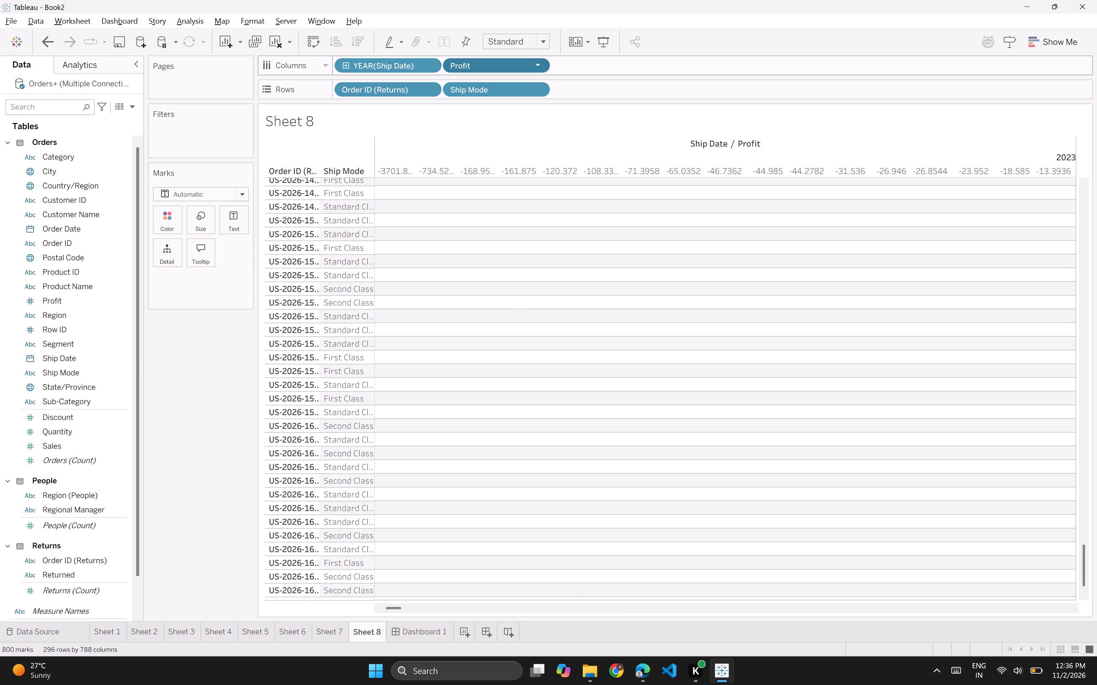
# Colour the marks on Sheet 8 by Profit.
pyautogui.moveTo(57, 302); pyautogui.dragTo(181, 245)
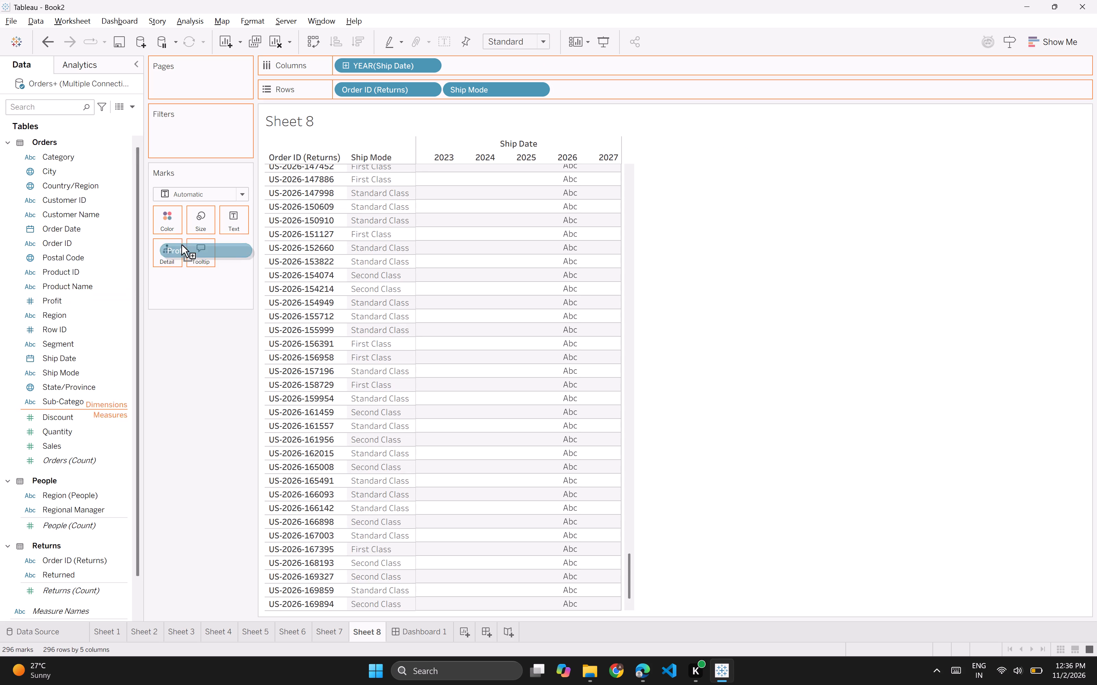
pyautogui.moveTo(181, 245); pyautogui.dragTo(172, 220)
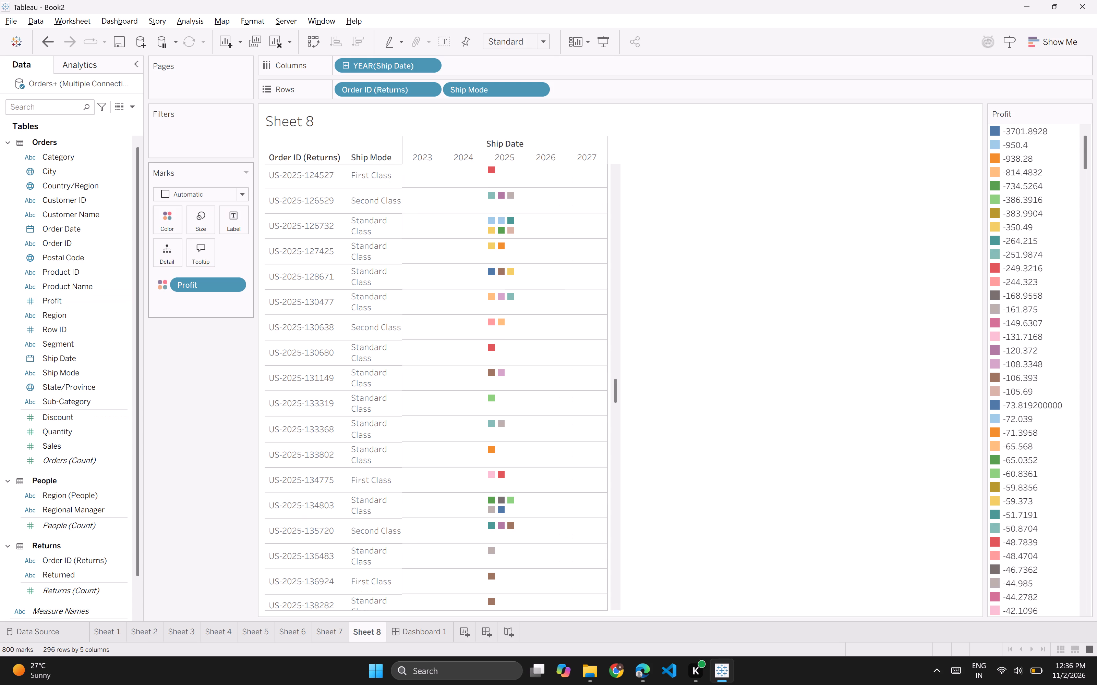
# Examine the Profit-coloured marks of the returned orders across the ship modes and years.
pyautogui.scroll(-3, 517, 338)
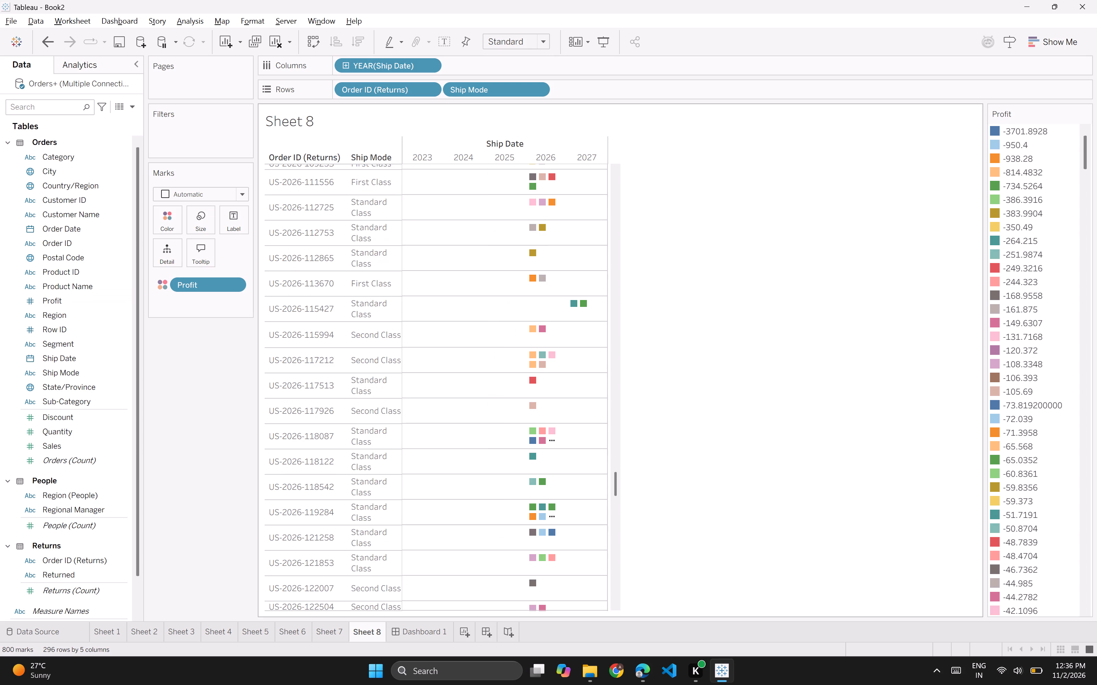
pyautogui.scroll(-13, 517, 338)
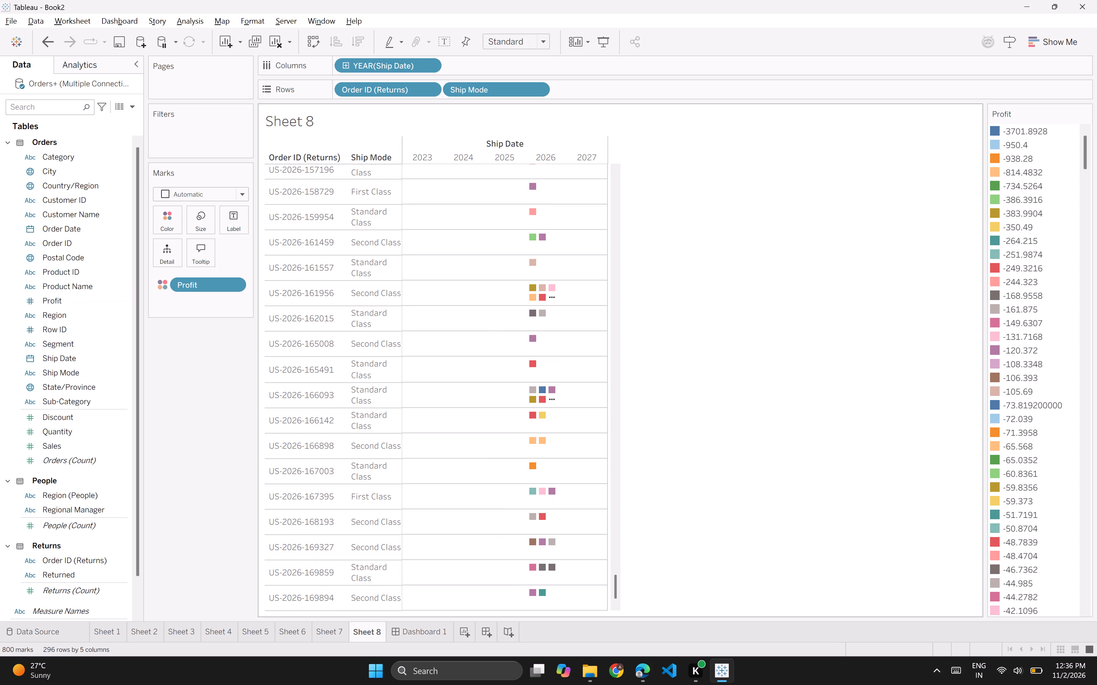
pyautogui.scroll(-1, 517, 338)
pyautogui.scroll(14, 517, 338)
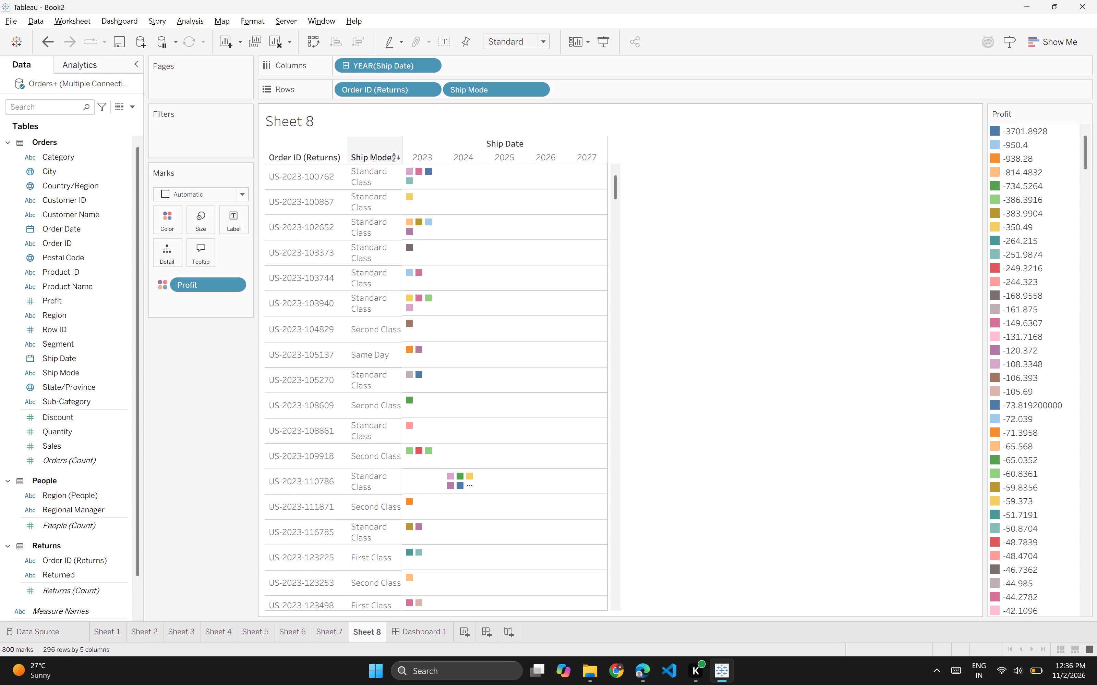
pyautogui.scroll(-6, 92, 531)
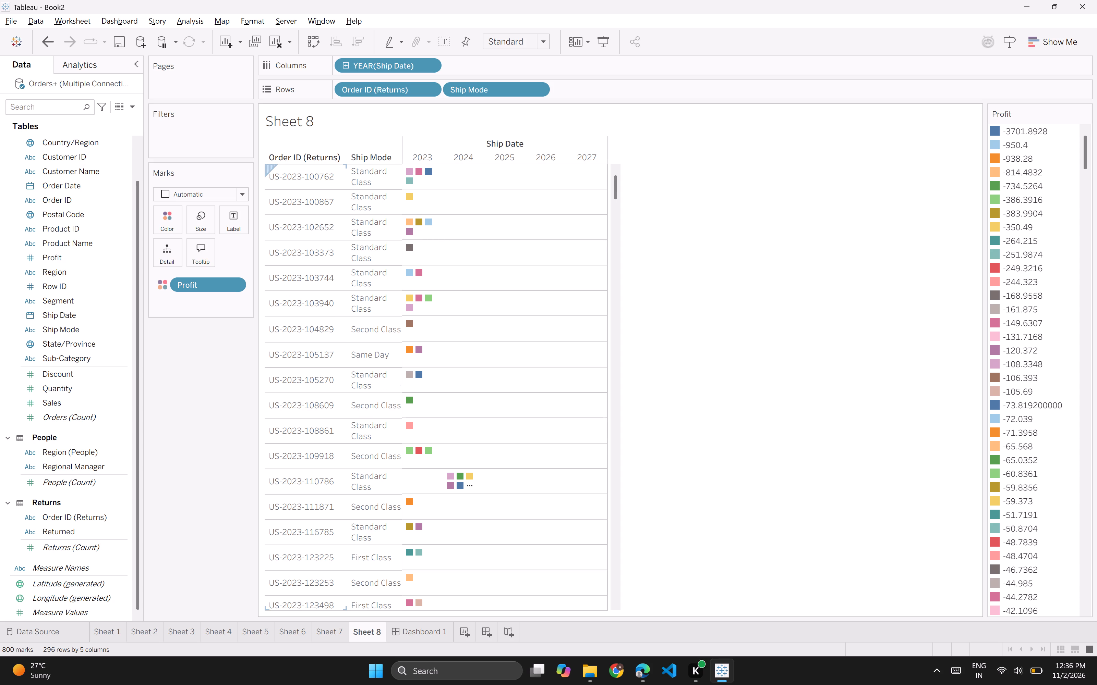
pyautogui.scroll(-5, 297, 341)
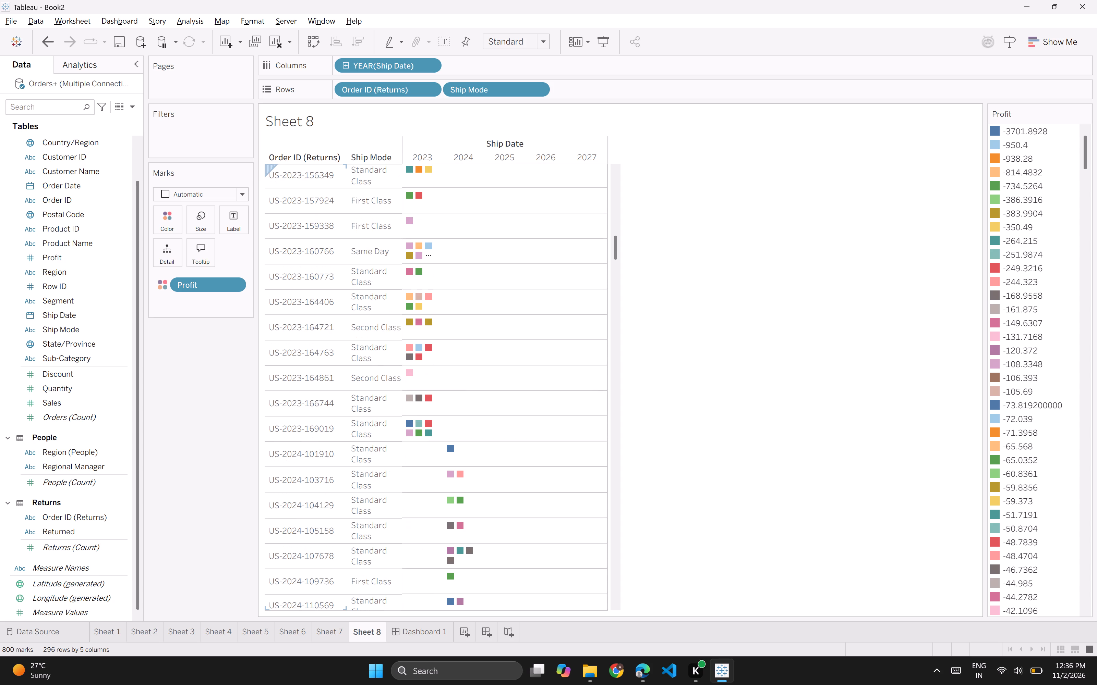
pyautogui.scroll(-1, 297, 341)
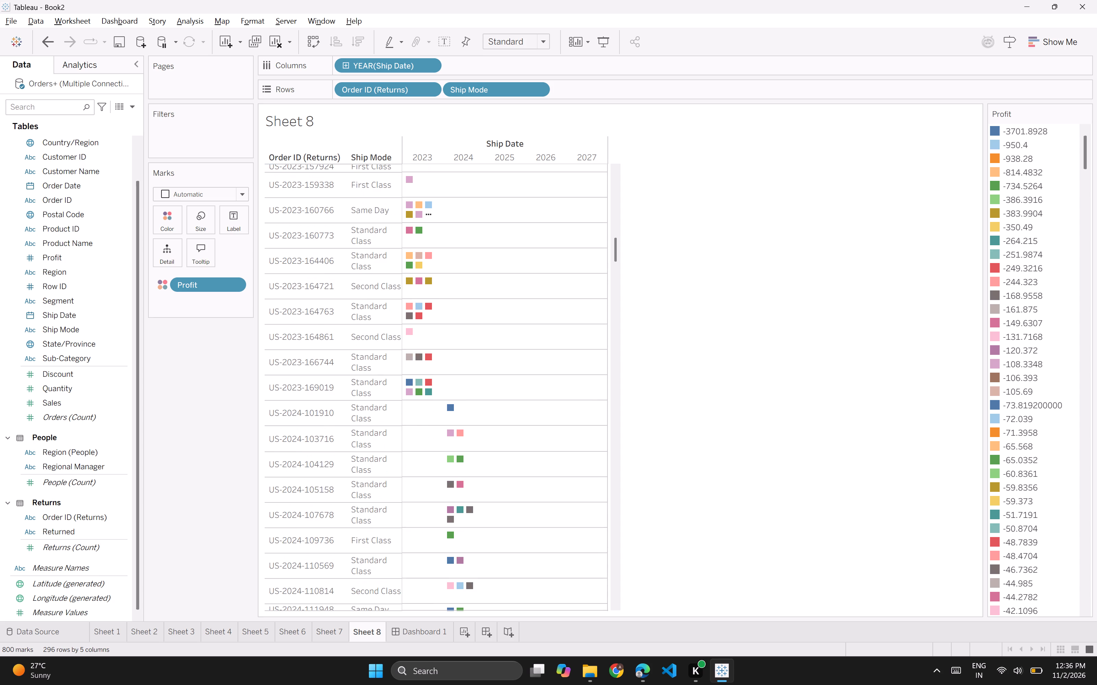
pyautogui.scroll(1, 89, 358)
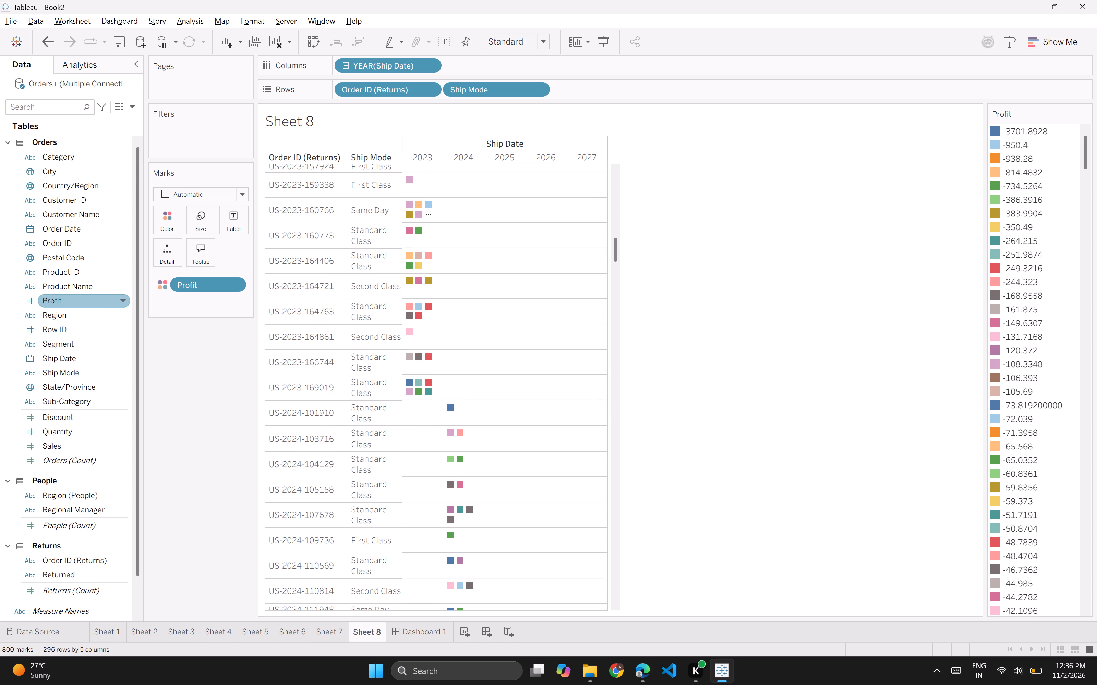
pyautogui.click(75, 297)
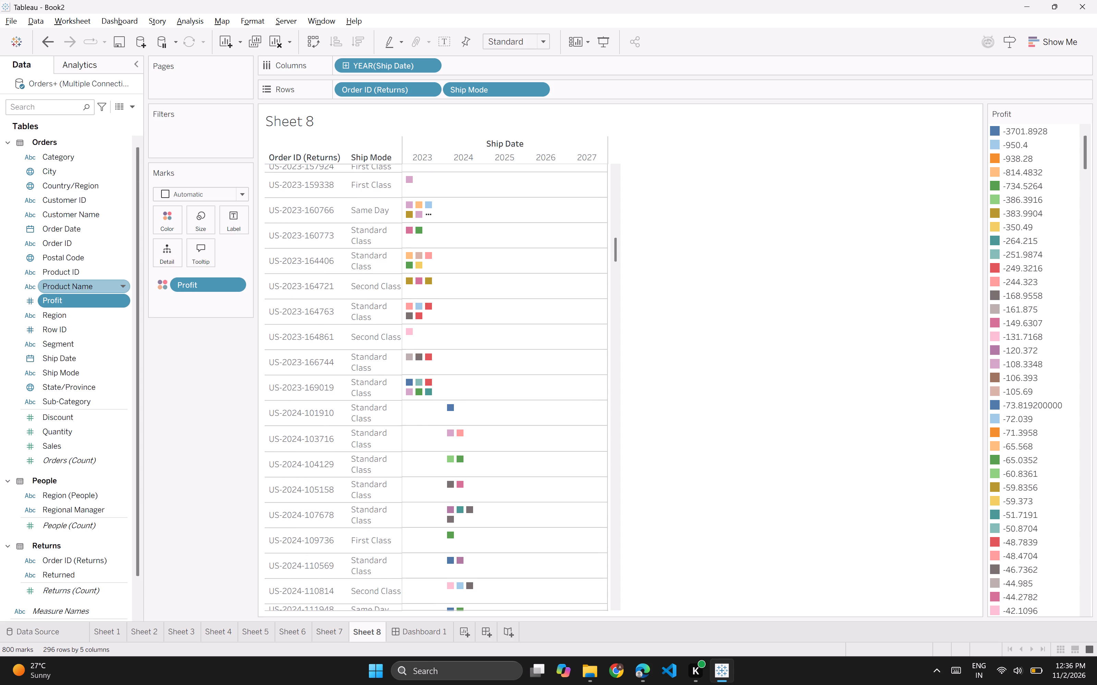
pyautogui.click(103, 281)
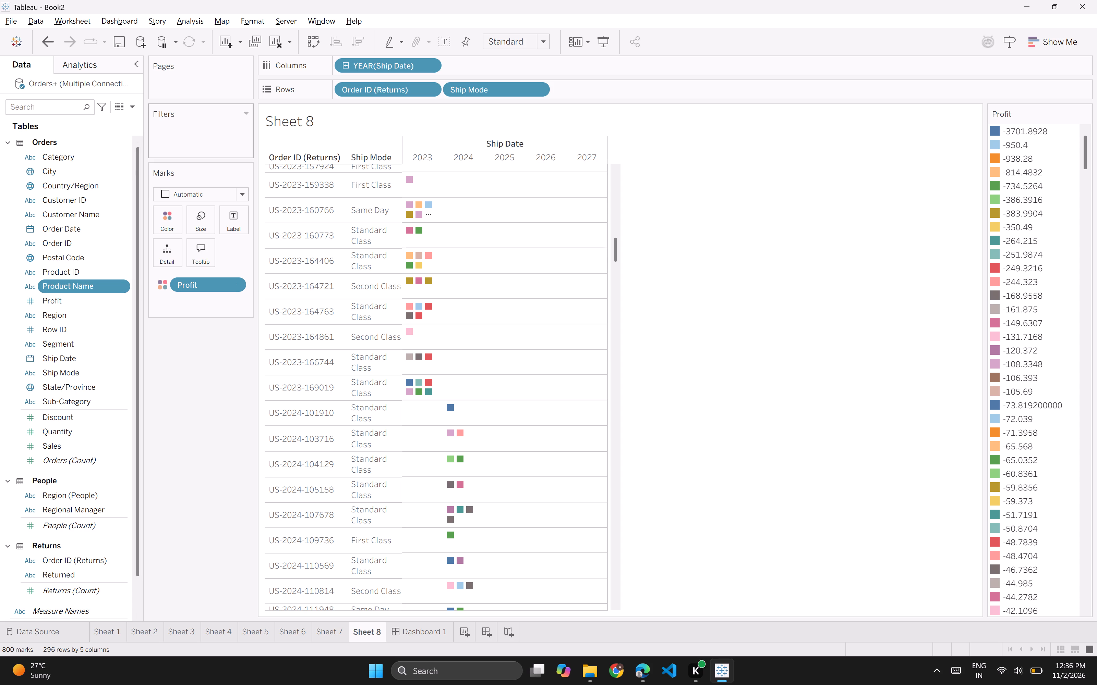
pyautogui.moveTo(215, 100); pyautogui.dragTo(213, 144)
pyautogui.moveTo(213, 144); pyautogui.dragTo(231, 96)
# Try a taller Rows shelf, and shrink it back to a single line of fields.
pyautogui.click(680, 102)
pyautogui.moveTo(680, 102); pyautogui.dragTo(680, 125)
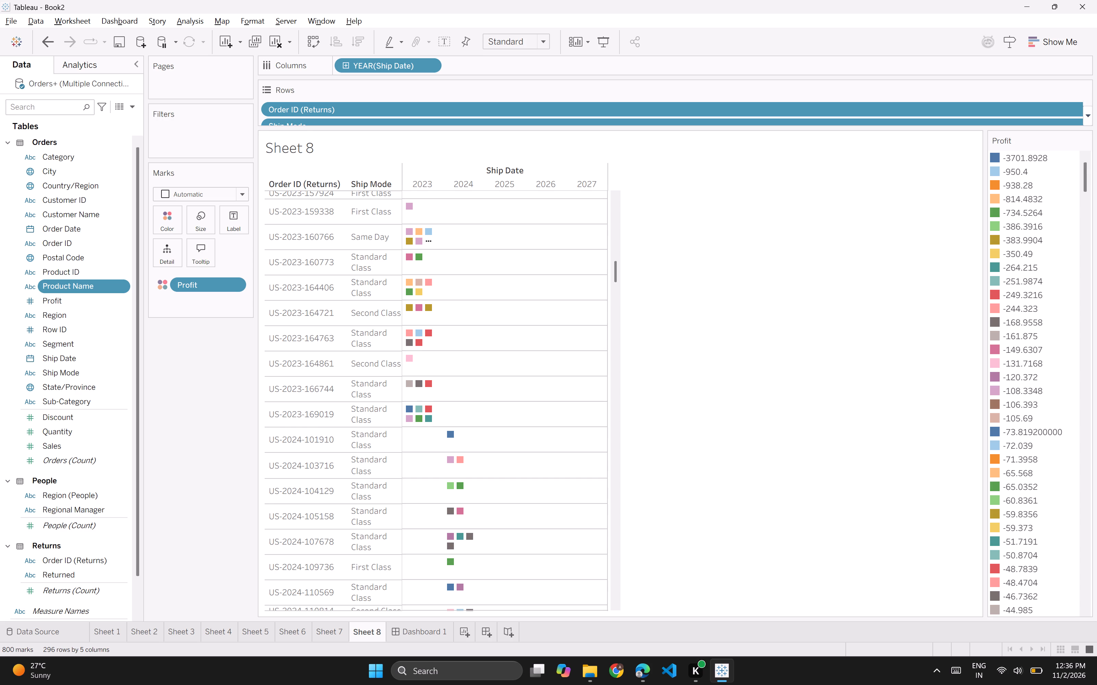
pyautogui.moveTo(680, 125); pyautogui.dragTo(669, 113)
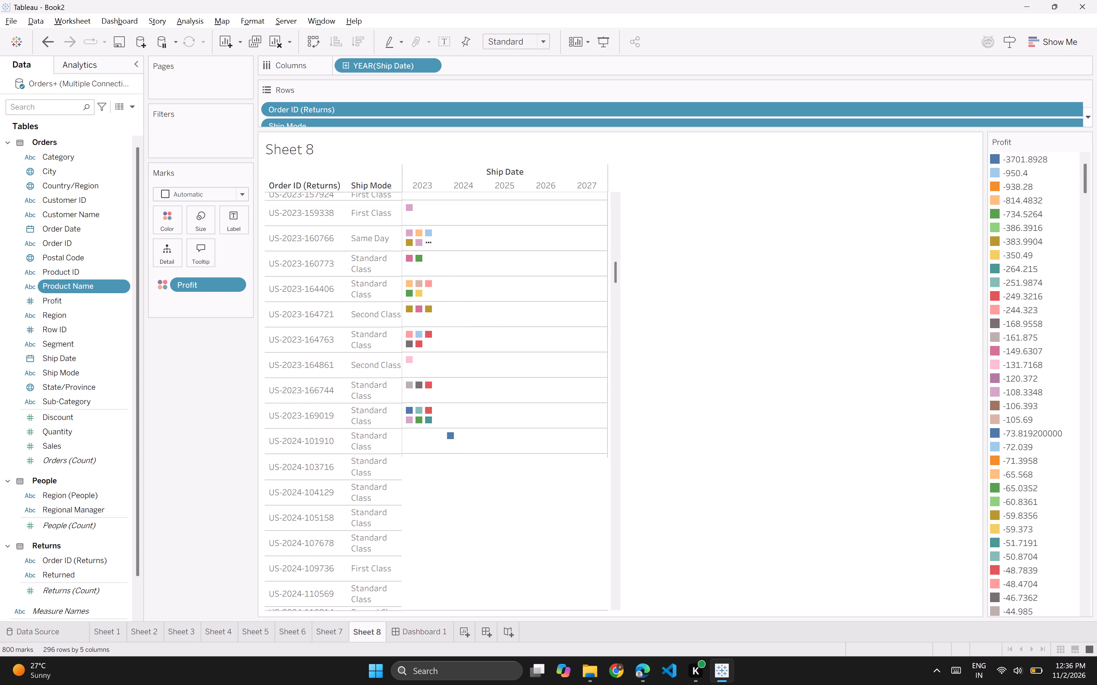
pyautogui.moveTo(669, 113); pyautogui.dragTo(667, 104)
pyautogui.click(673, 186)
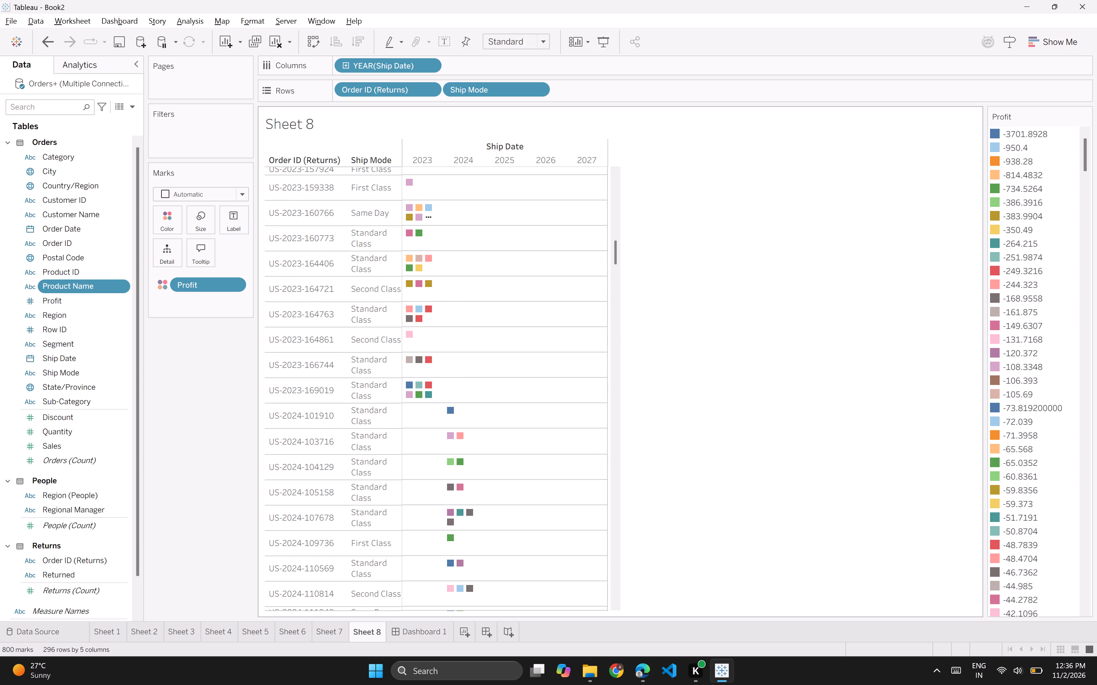
# Look through the Profit-coloured marks down to the last returned orders of 2026.
pyautogui.scroll(-5, 491, 380)
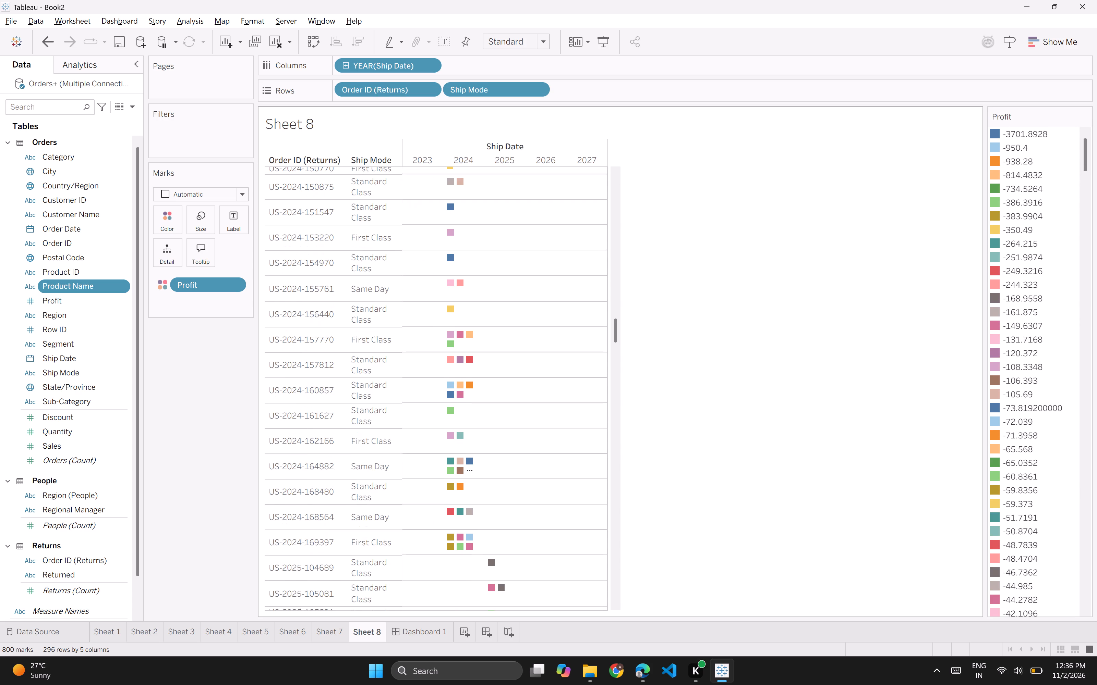
pyautogui.scroll(-9, 491, 380)
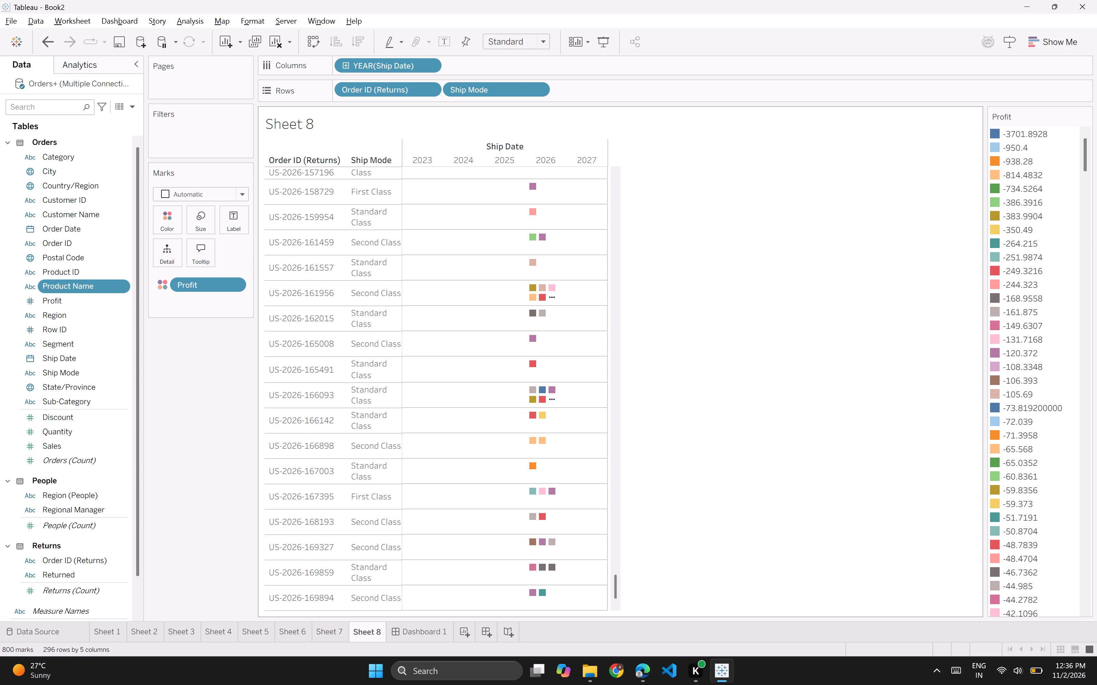
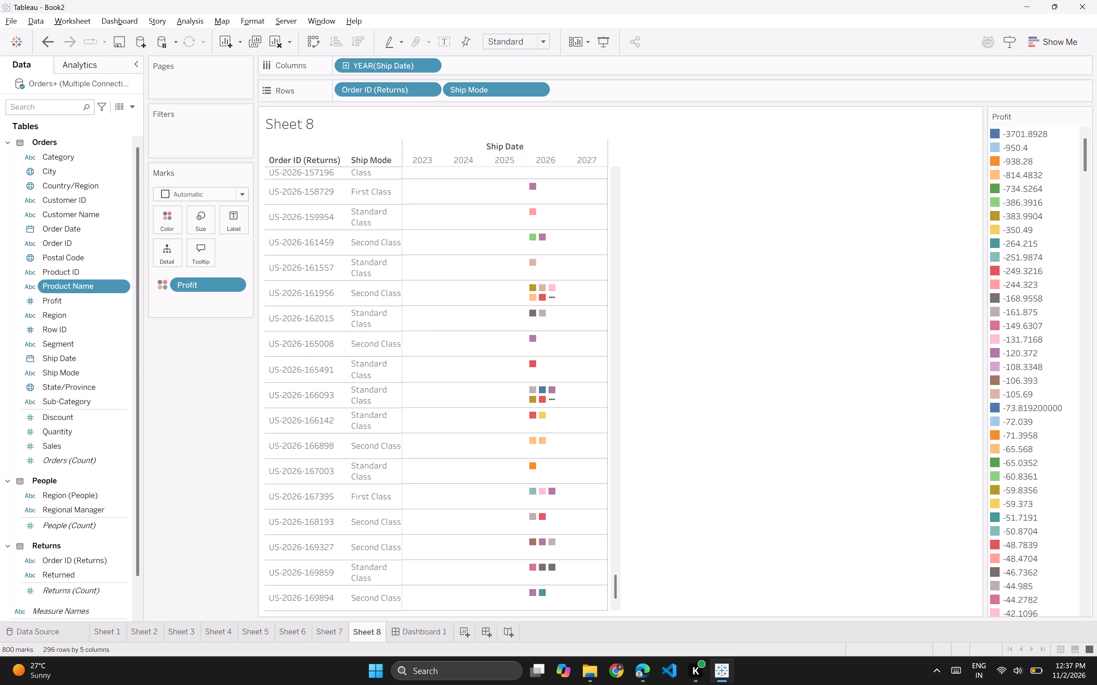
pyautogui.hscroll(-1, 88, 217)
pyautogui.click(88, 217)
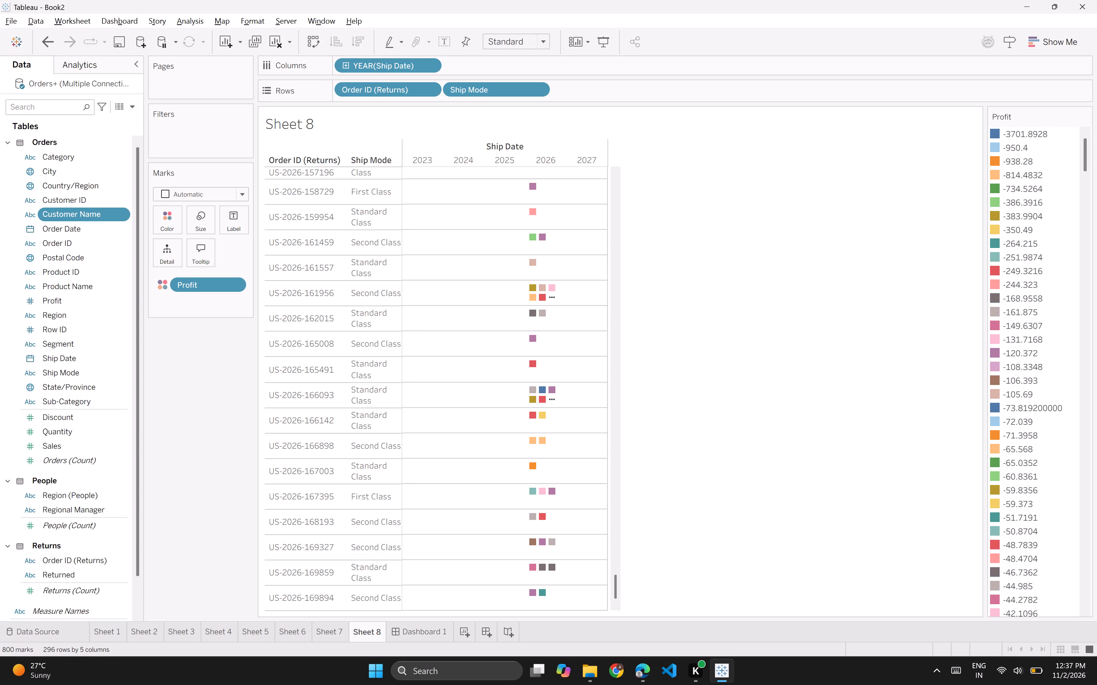
# Remove the Discount colour legend from Dashboard 1.
pyautogui.click(408, 639)
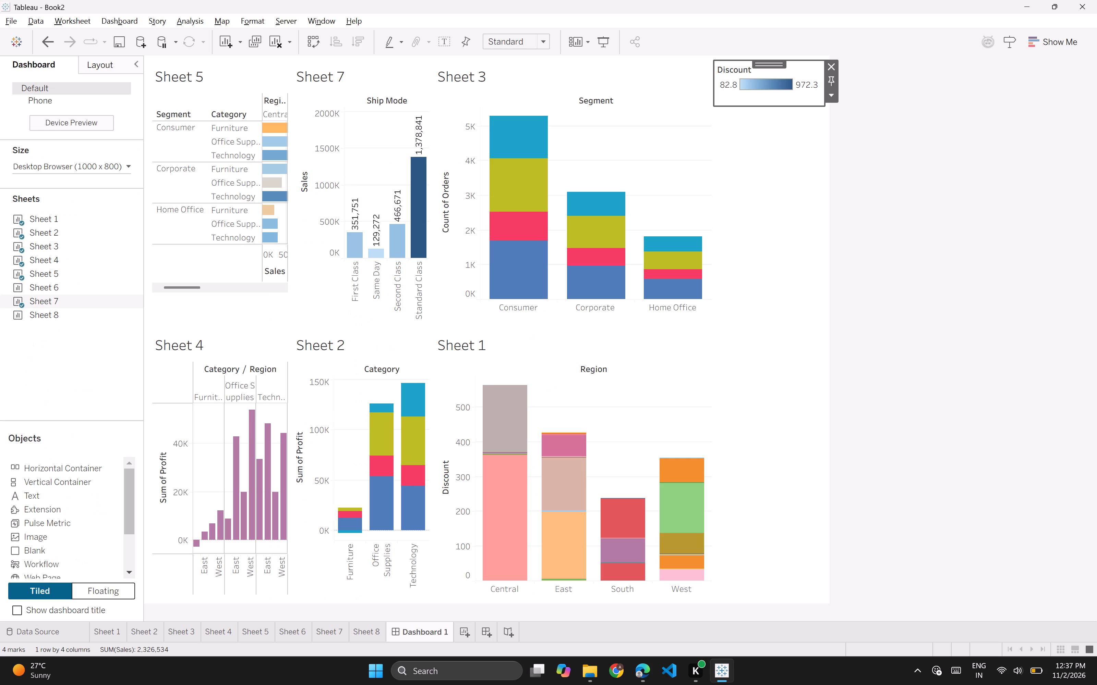
pyautogui.scroll(-1, 501, 414)
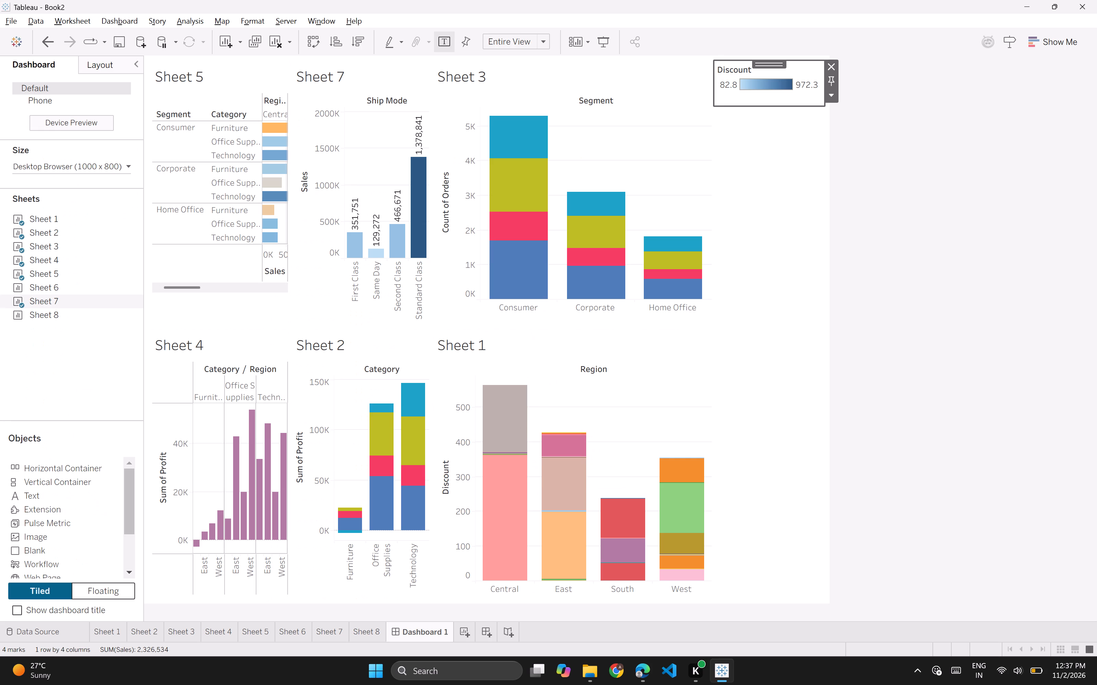
pyautogui.click(833, 64)
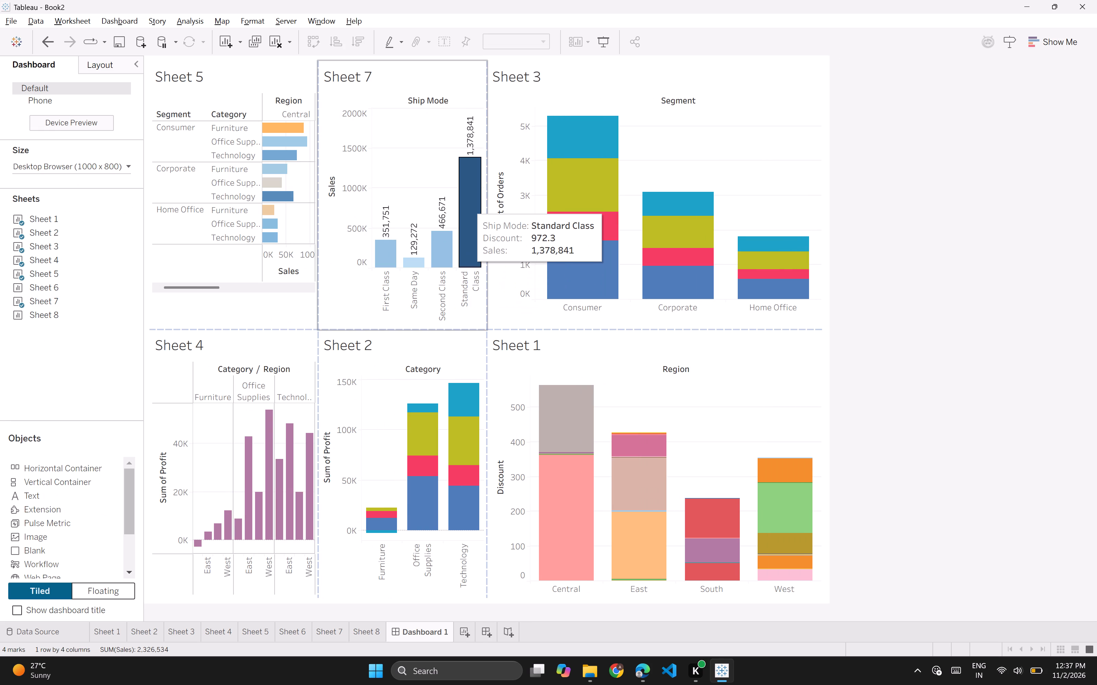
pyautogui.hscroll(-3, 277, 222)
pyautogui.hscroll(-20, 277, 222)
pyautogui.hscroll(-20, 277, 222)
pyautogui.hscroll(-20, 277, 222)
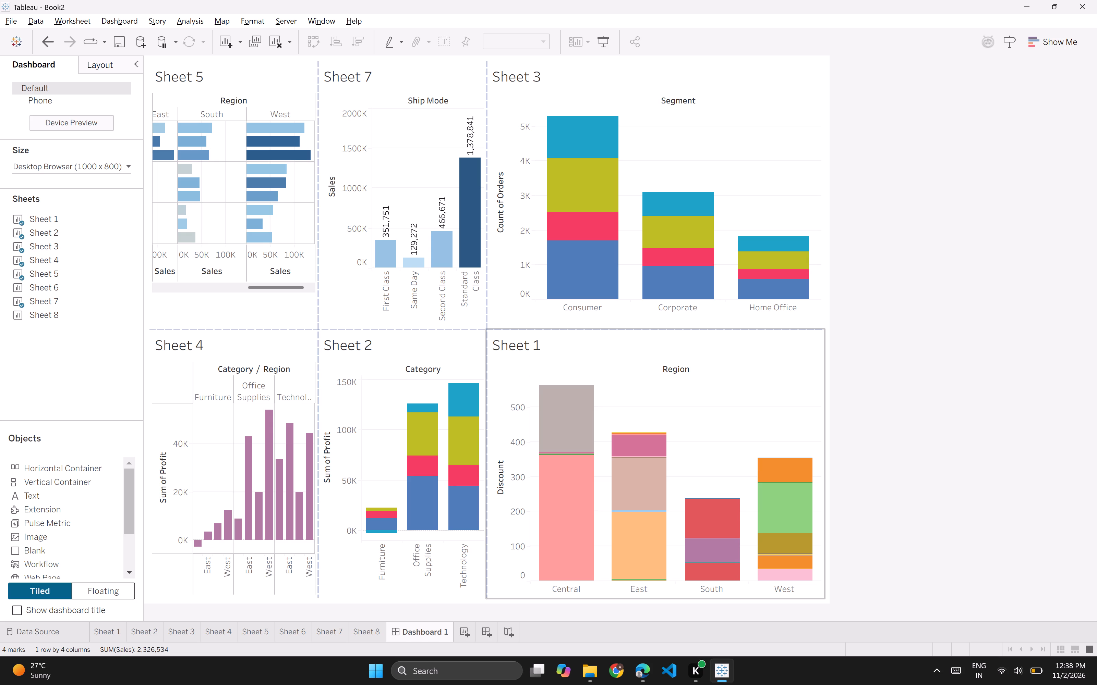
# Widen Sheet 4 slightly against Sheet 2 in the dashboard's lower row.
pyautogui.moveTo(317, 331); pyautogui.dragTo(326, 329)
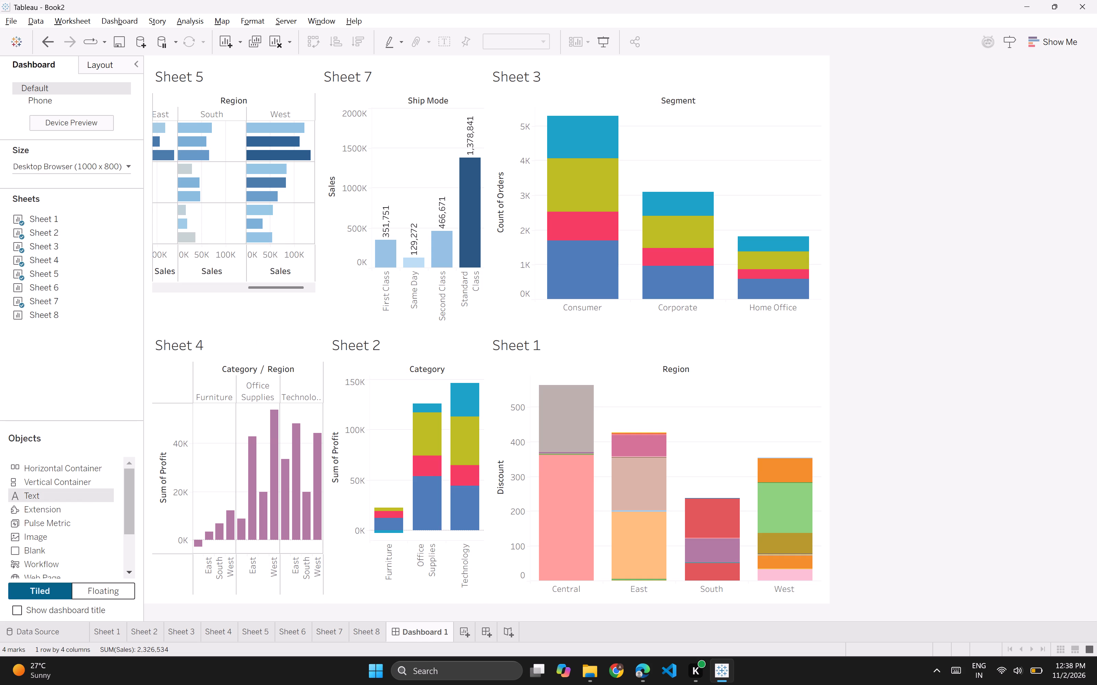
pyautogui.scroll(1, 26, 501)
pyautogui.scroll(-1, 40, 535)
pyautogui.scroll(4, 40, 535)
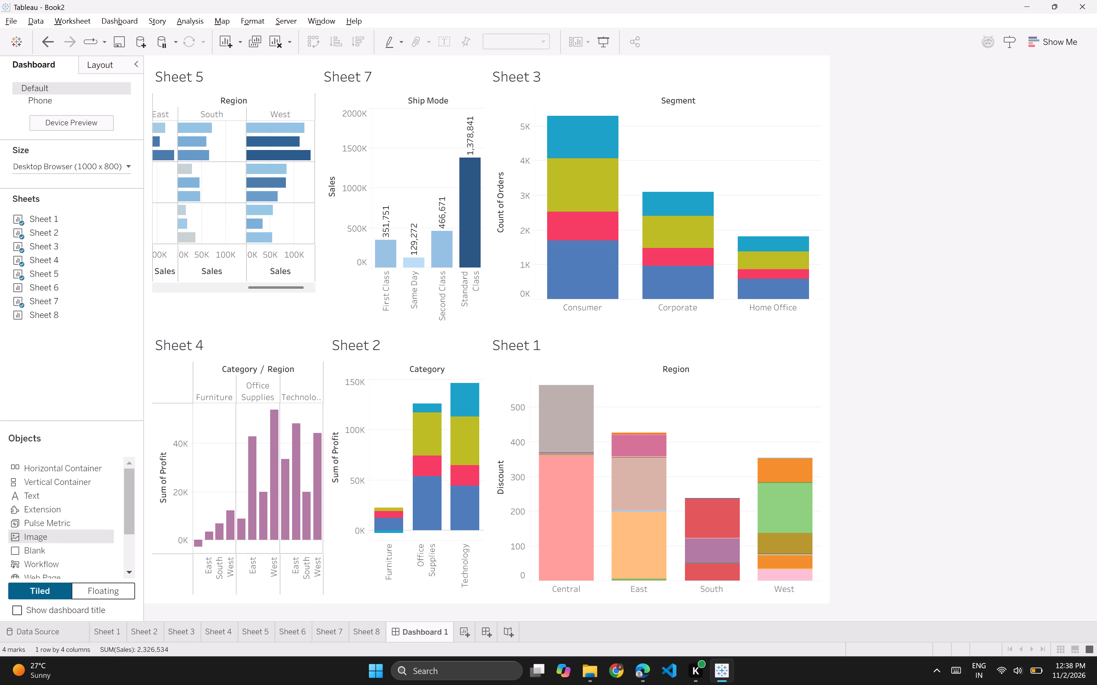
# Set the dashboard's fixed width to 1200 px.
pyautogui.click(103, 372)
pyautogui.click(88, 159)
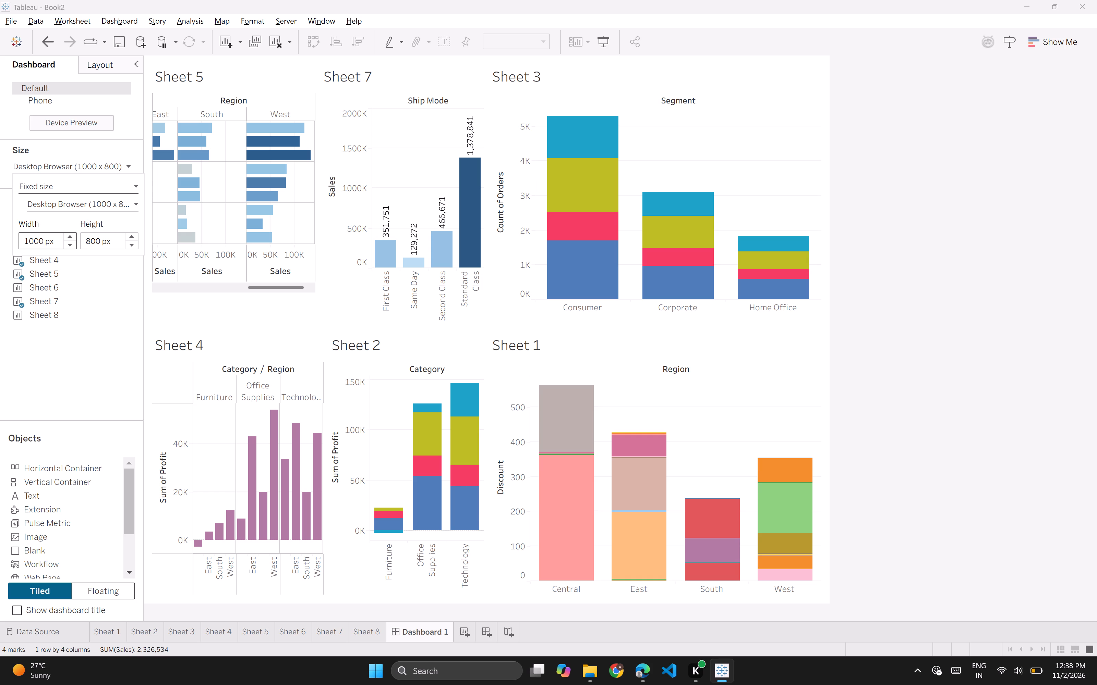
pyautogui.click(36, 244)
pyautogui.press('BackSpace')
pyautogui.press('2')
pyautogui.press('Return')
pyautogui.click(105, 397)
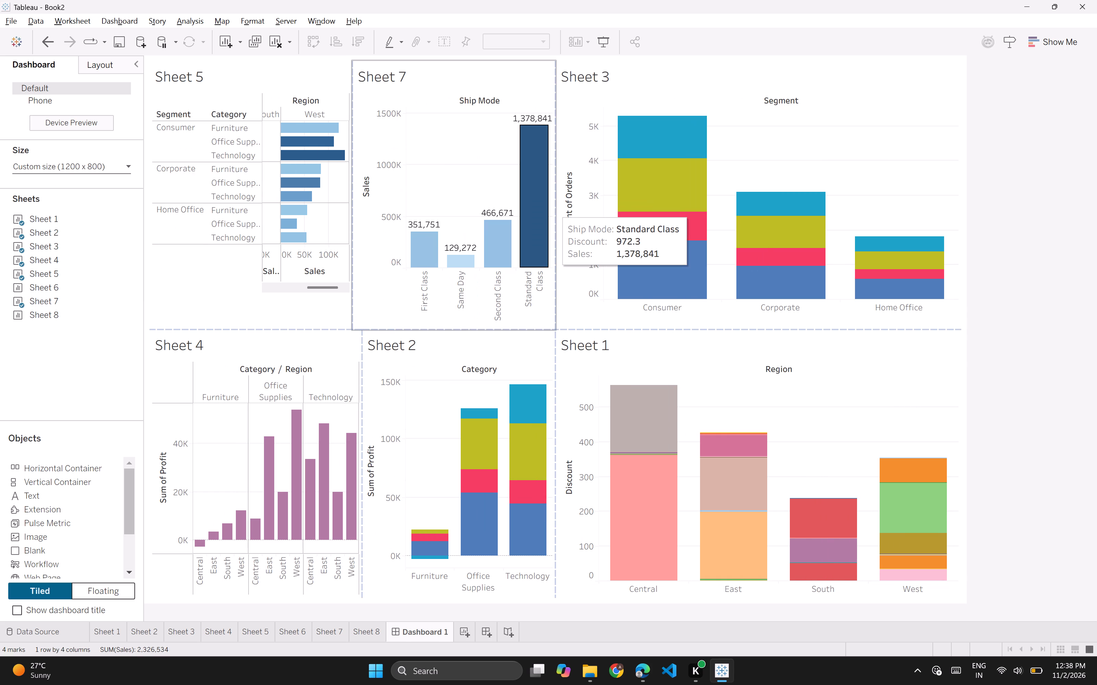
# Rebalance the dashboard's upper row by narrowing Sheet 3 and widening Sheet 5 until all four of its regions fit.
pyautogui.moveTo(555, 203); pyautogui.dragTo(695, 195)
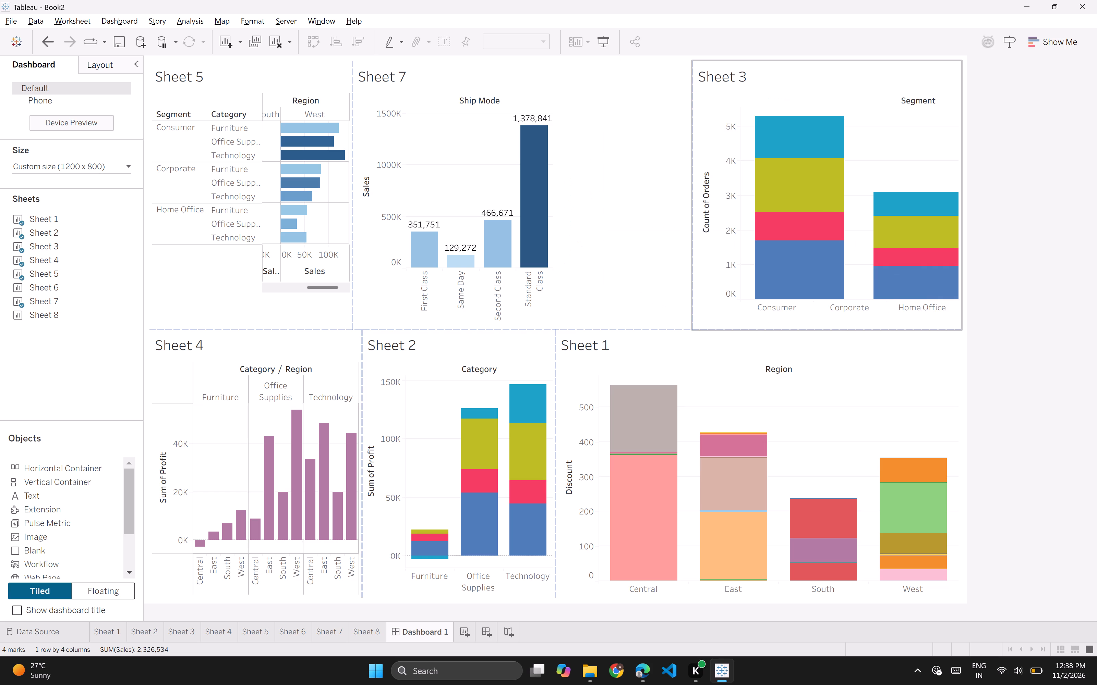
pyautogui.moveTo(694, 229); pyautogui.dragTo(743, 236)
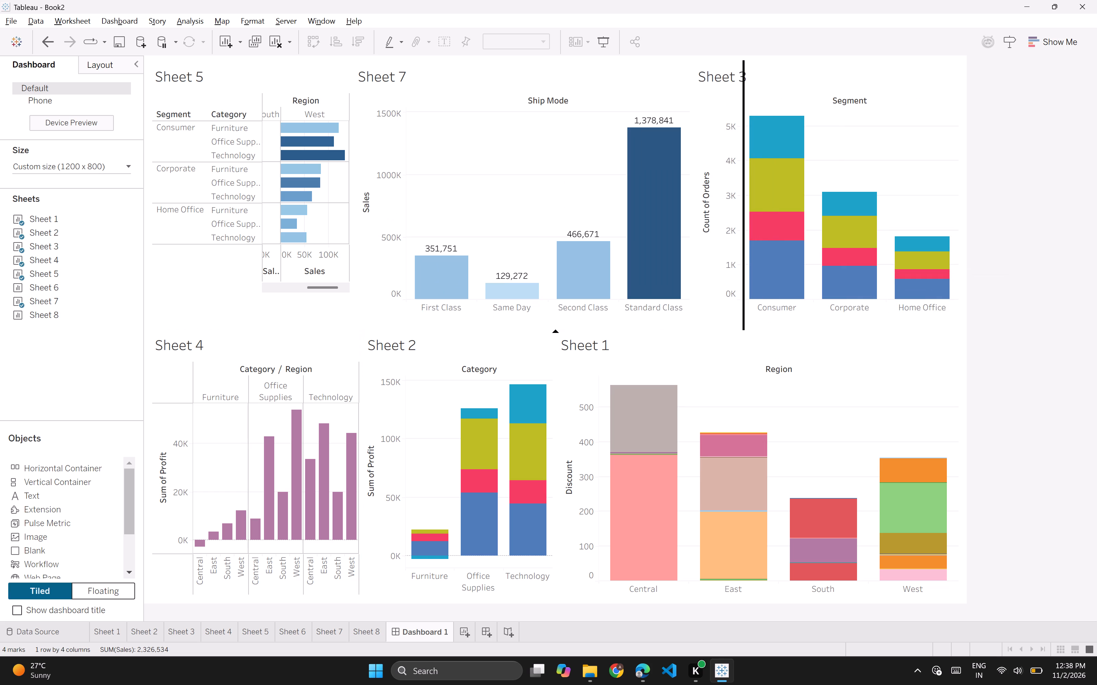
pyautogui.moveTo(743, 236); pyautogui.dragTo(742, 236)
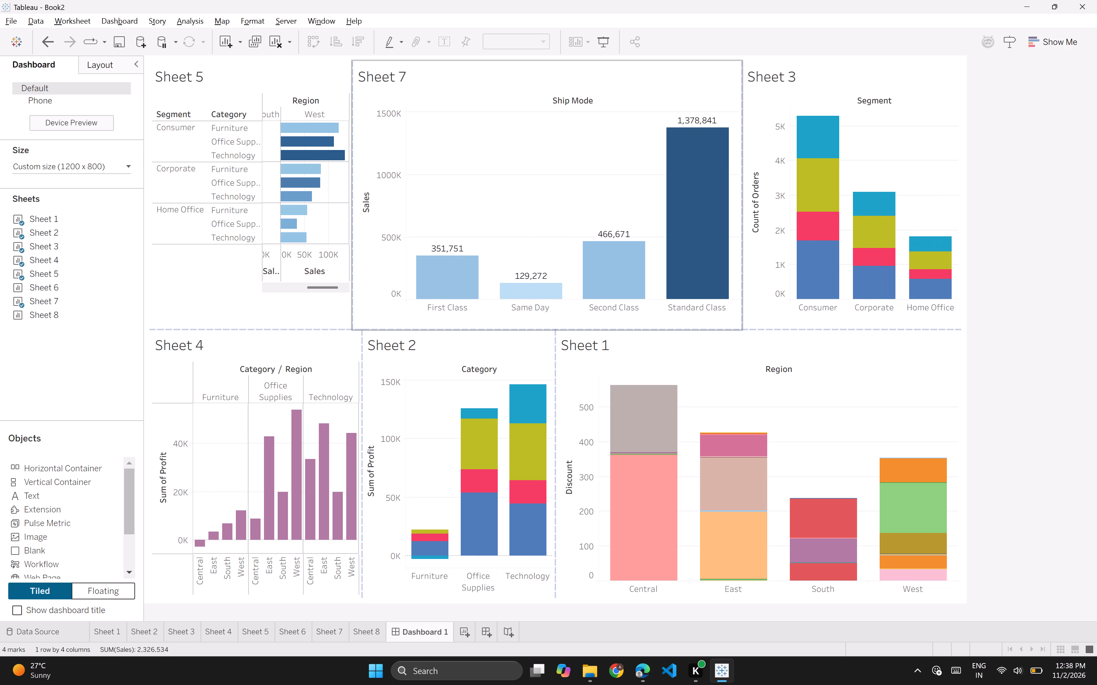
pyautogui.moveTo(351, 235); pyautogui.dragTo(530, 213)
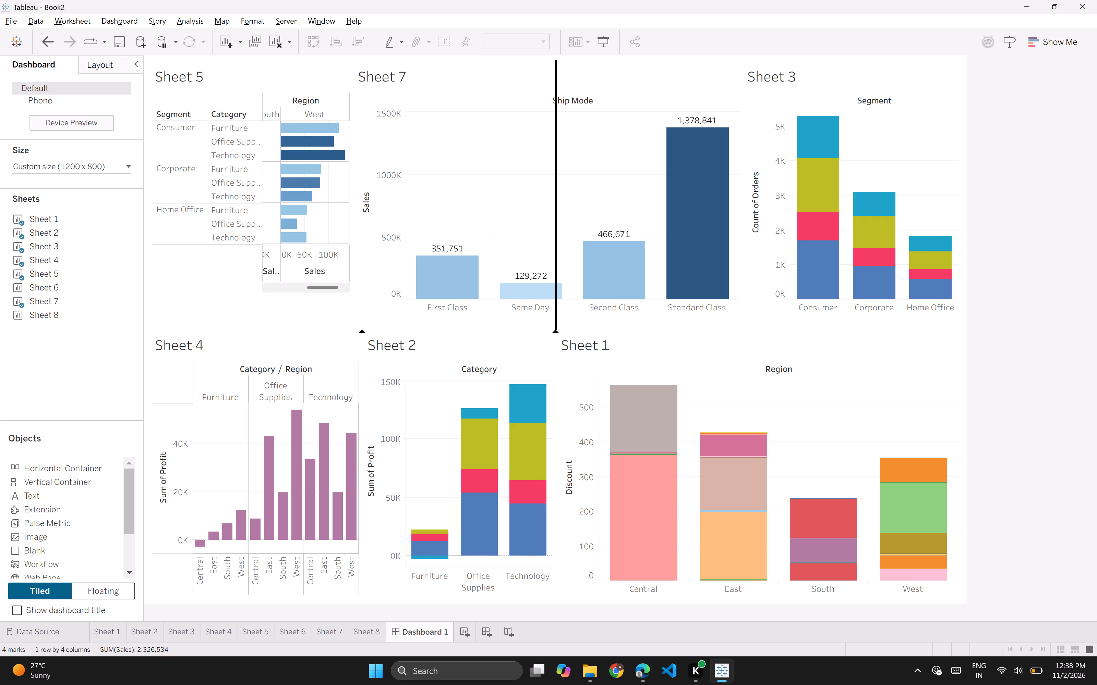
pyautogui.moveTo(530, 213); pyautogui.dragTo(518, 215)
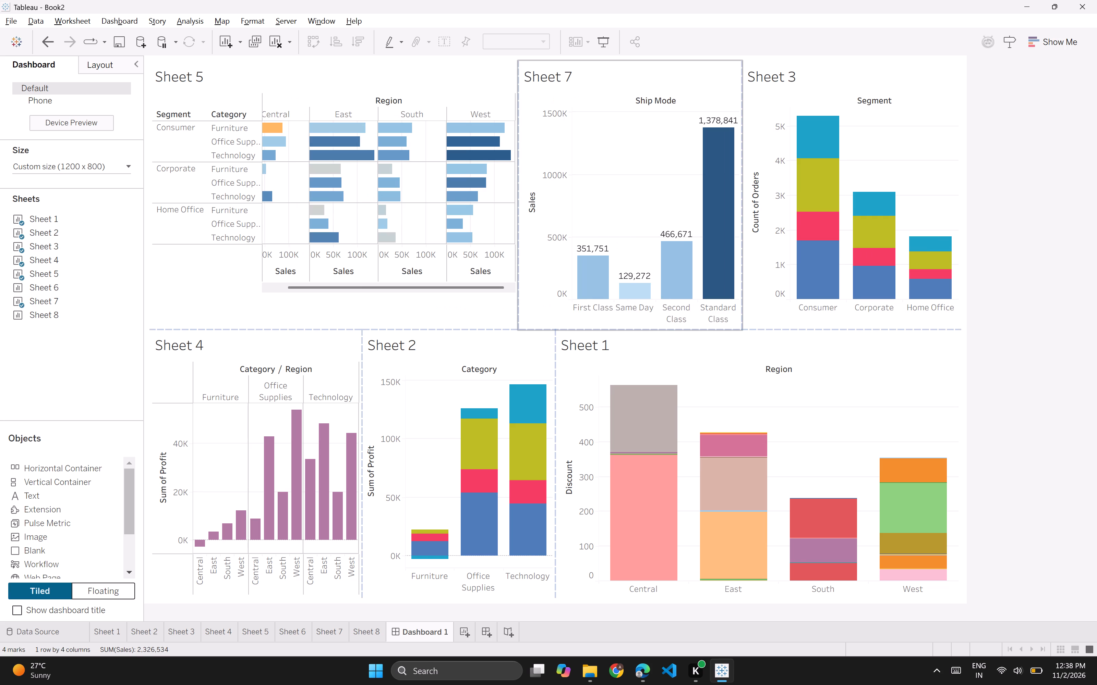
pyautogui.moveTo(518, 215); pyautogui.dragTo(551, 214)
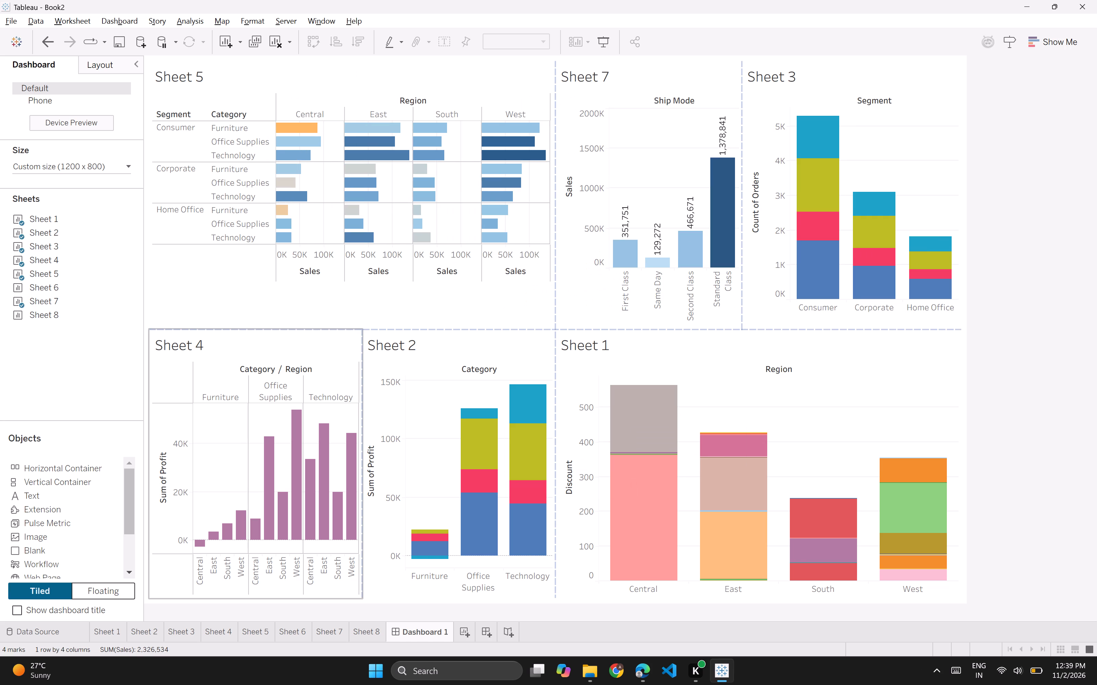
# Rebalance the dashboard's lower row by narrowing Sheet 1 and widening Sheet 4 until its category and region labels fit.
pyautogui.moveTo(361, 410); pyautogui.dragTo(392, 420)
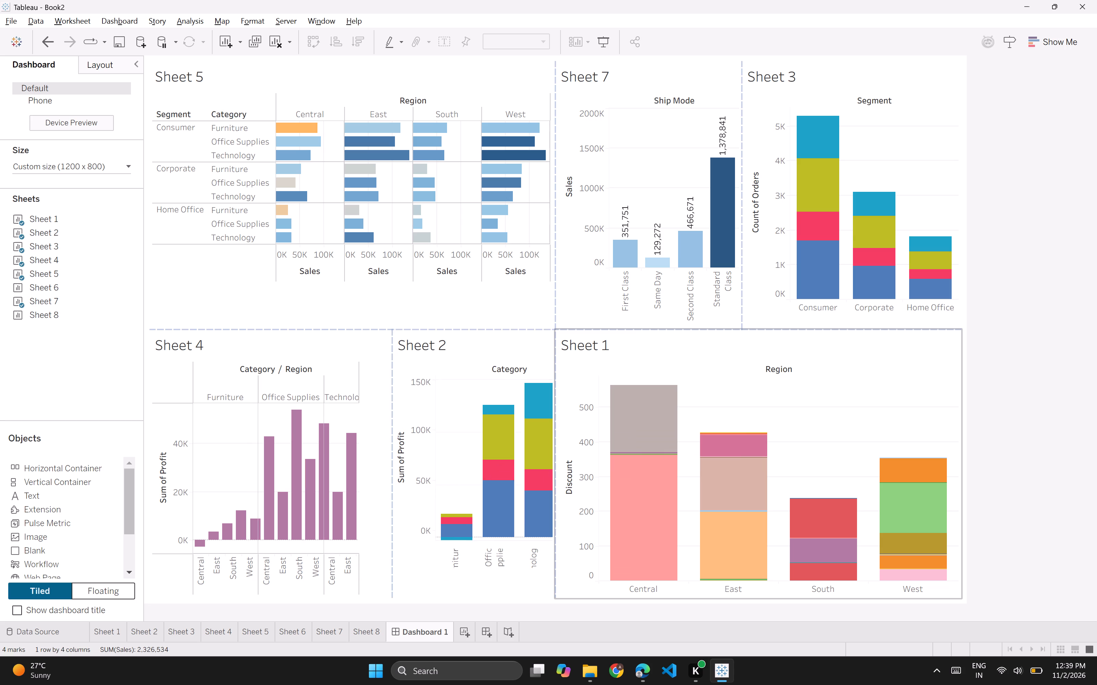
pyautogui.moveTo(555, 436); pyautogui.dragTo(681, 454)
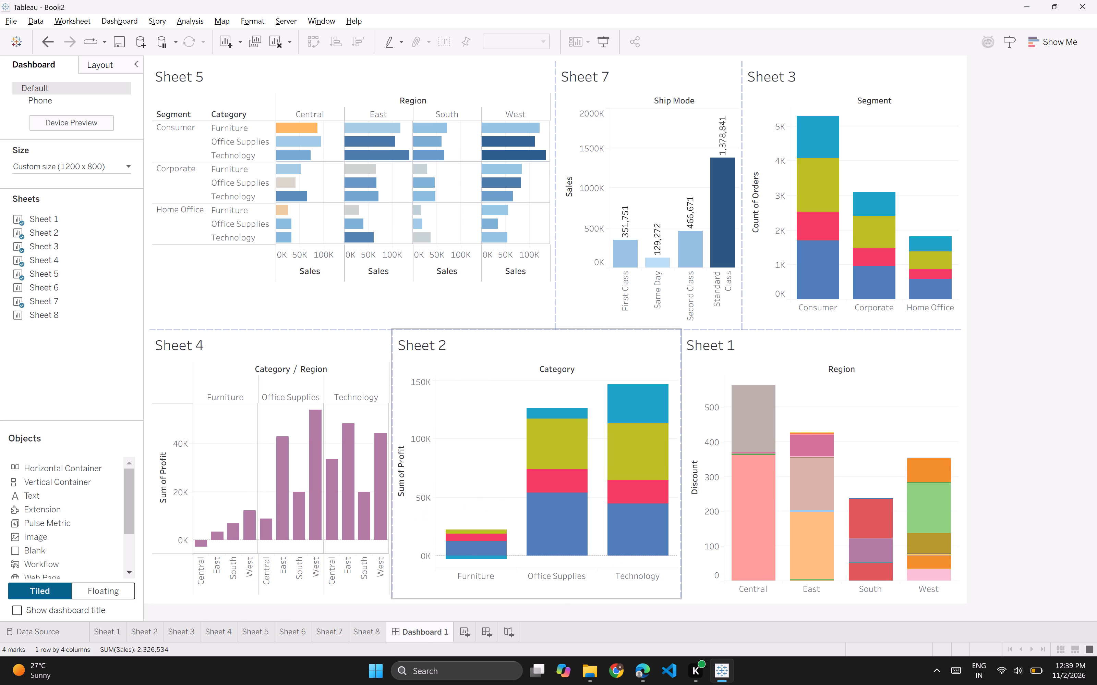
pyautogui.moveTo(394, 473); pyautogui.dragTo(472, 481)
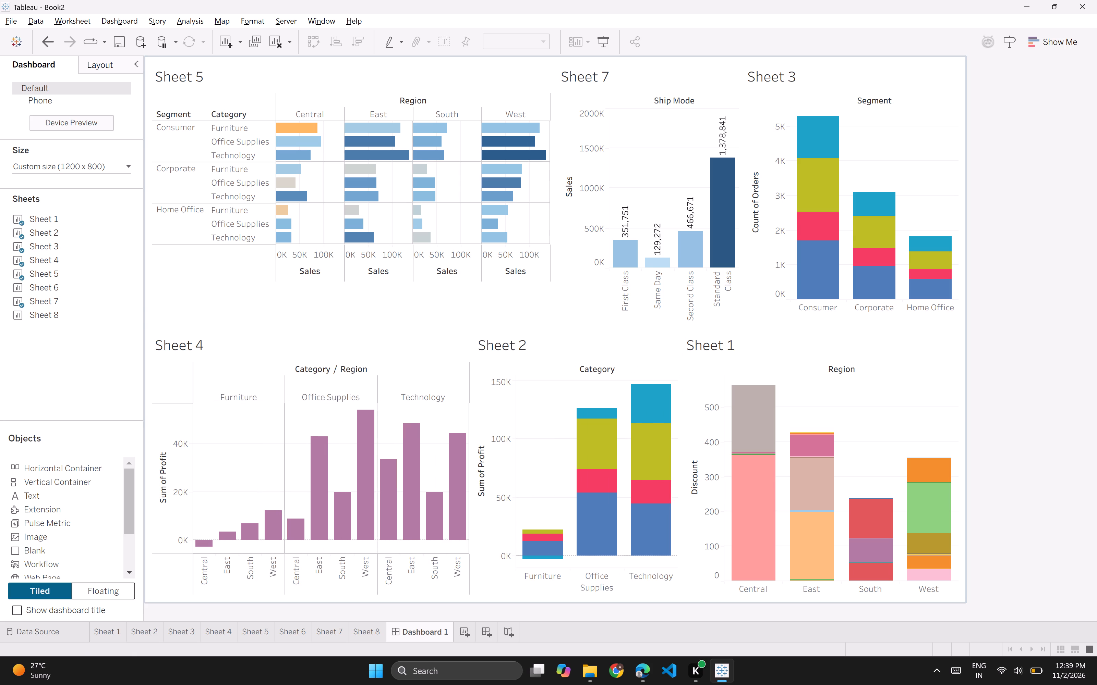
pyautogui.click(127, 352)
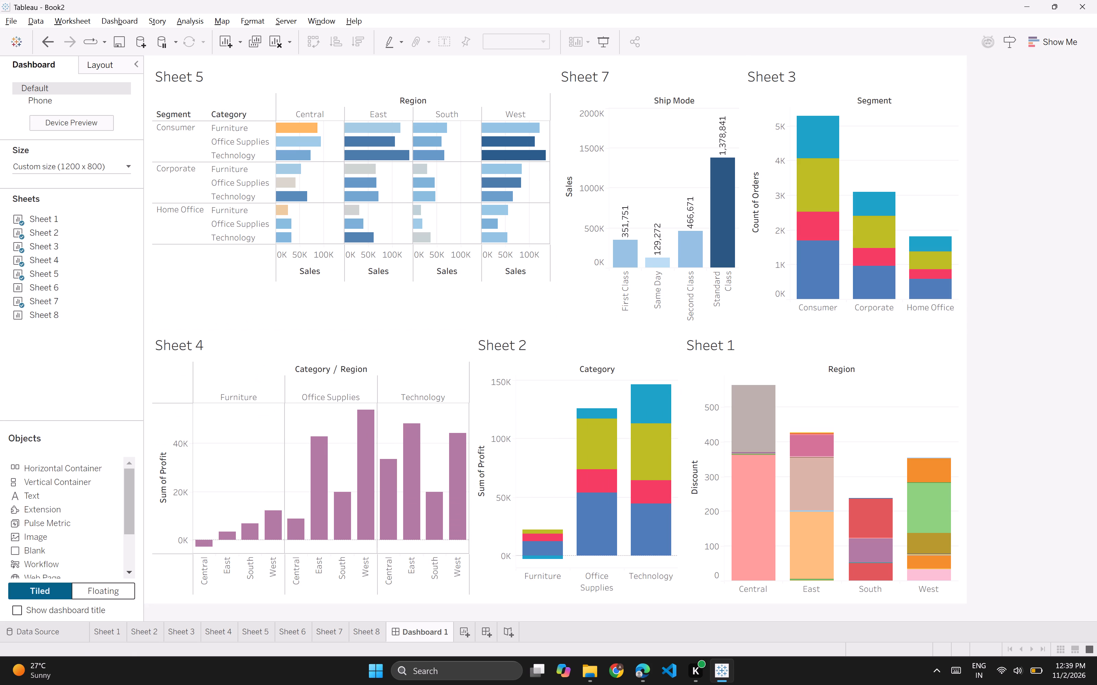
# Clear the sheet-name placeholder from the title of Sheet 1.
pyautogui.click(101, 637)
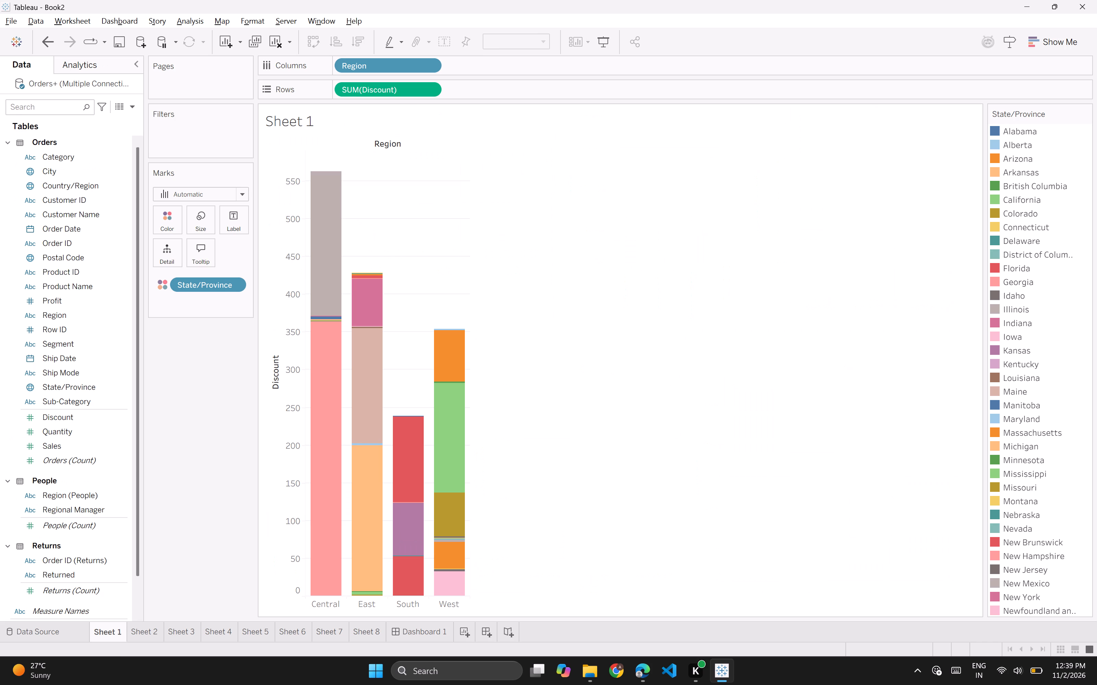
pyautogui.doubleClick(342, 123)
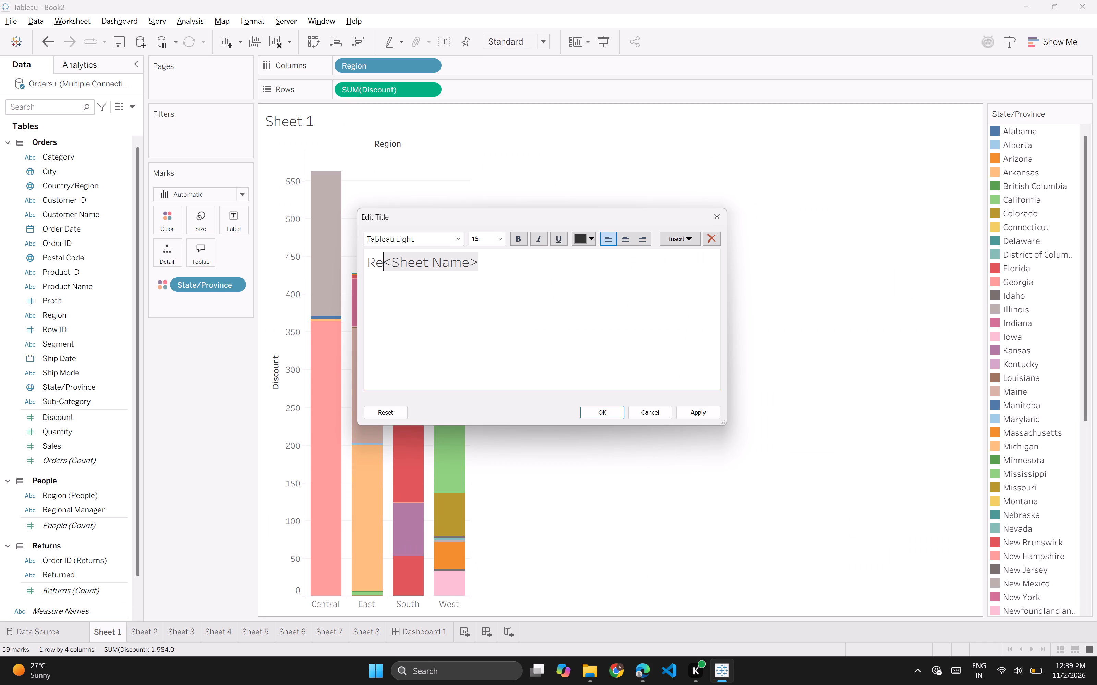
pyautogui.hotkey('ctrl', 'BackSpace')
pyautogui.hotkey('ctrl', 'Delete')
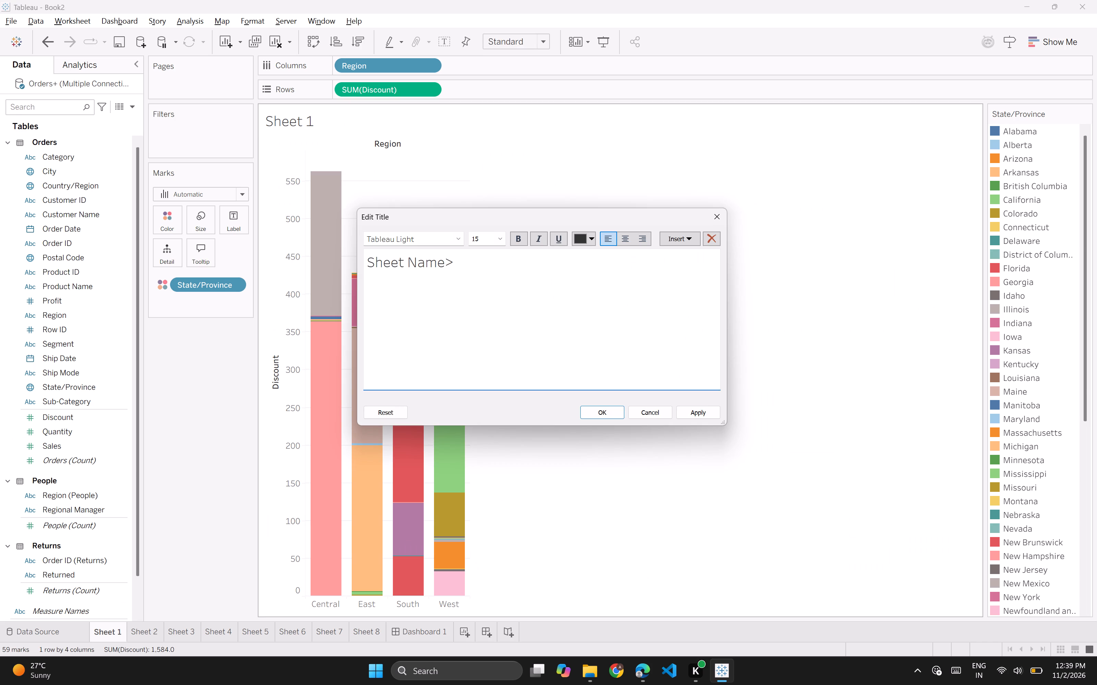
pyautogui.hotkey('ctrl', 'a')
pyautogui.press('BackSpace')
pyautogui.press('BackSpace')
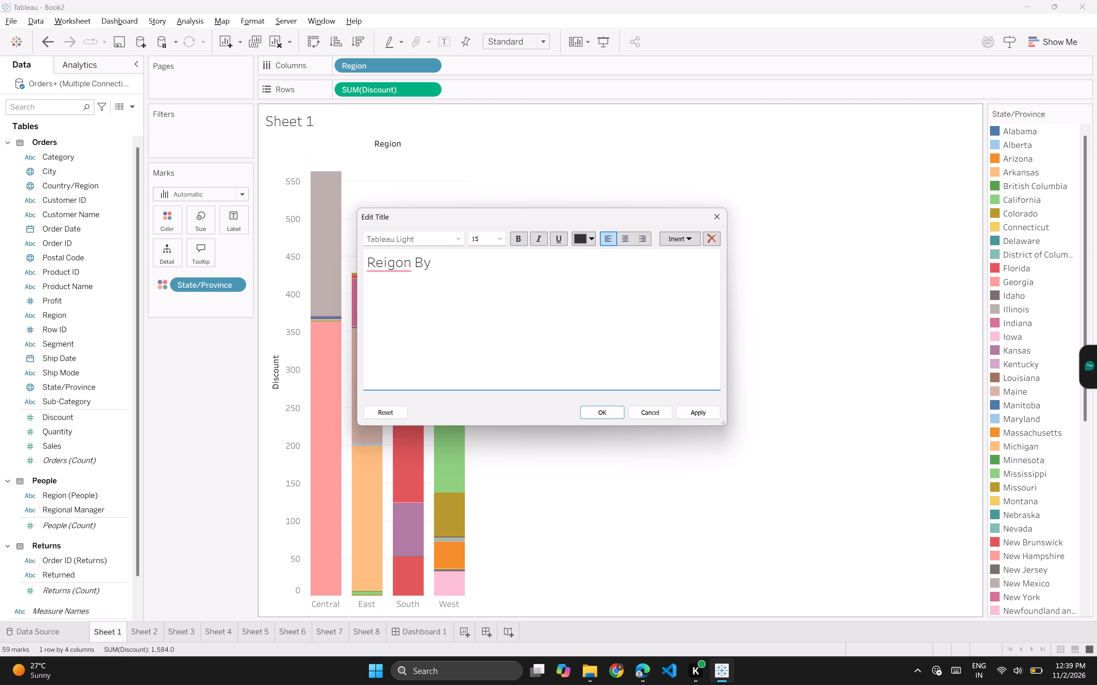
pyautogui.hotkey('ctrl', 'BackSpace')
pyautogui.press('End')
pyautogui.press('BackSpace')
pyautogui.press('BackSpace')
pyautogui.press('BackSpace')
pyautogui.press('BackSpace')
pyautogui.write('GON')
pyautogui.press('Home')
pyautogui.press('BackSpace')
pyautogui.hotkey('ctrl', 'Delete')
# Enter "Discount by Reigon" as the title of Sheet 1 and apply it.
pyautogui.write('dis')
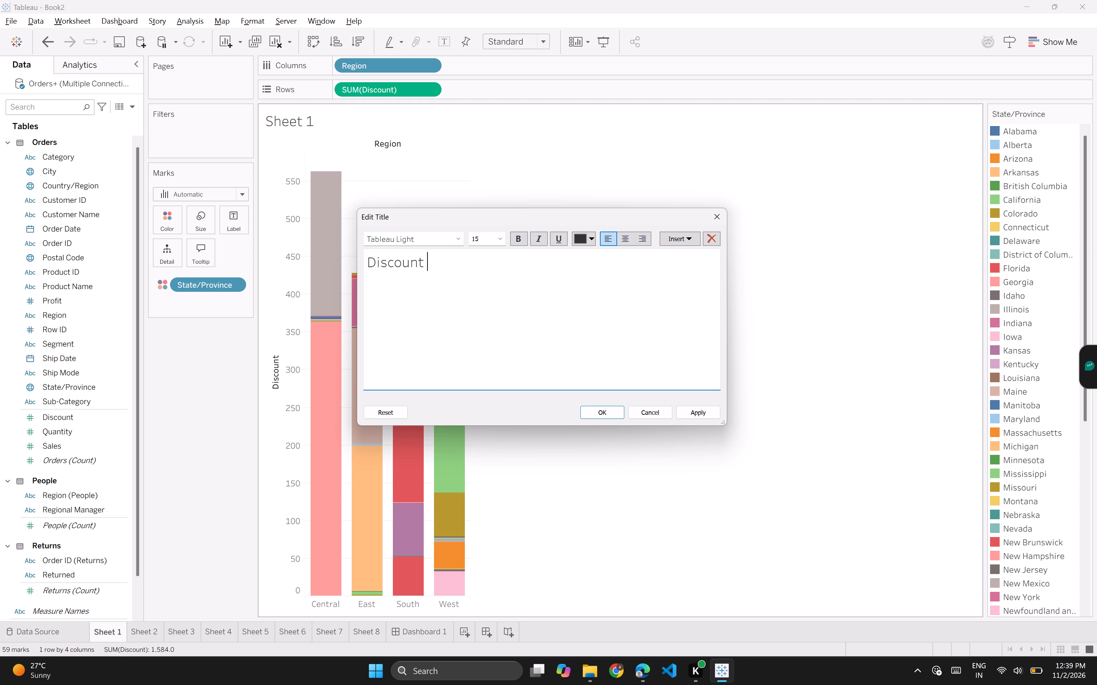
pyautogui.press('BackSpace')
pyautogui.write('gon')
pyautogui.press('space')
pyautogui.click(700, 421)
pyautogui.click(706, 417)
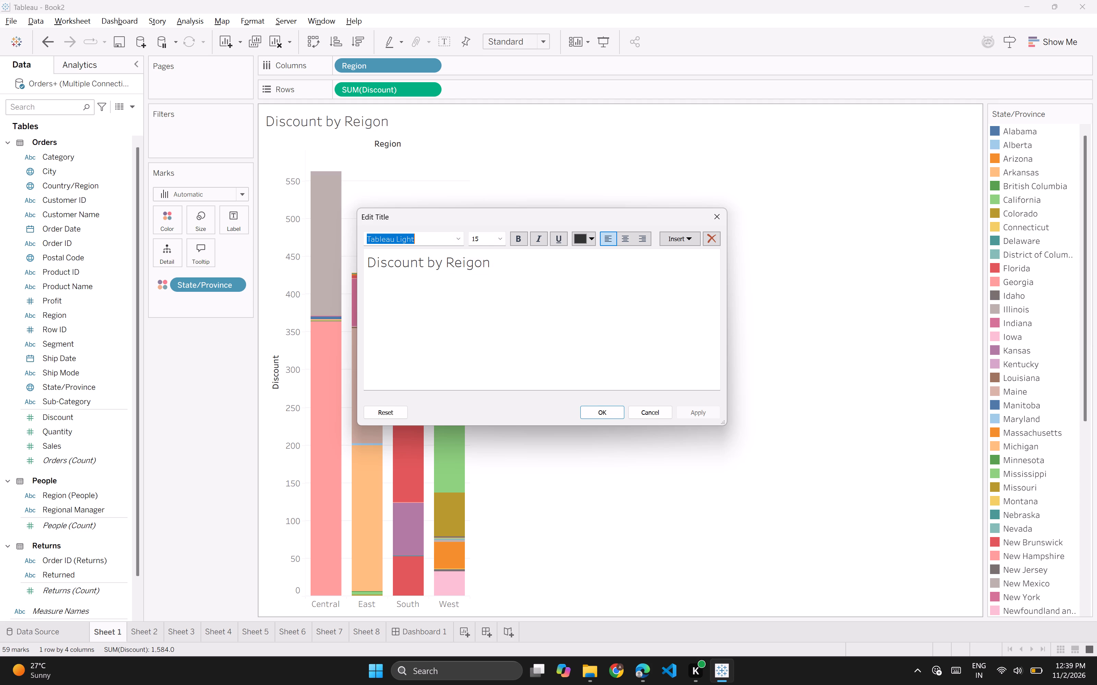
# Correct the misspelled word in Sheet 1's title so it reads "Discount by Region" and apply it.
pyautogui.click(452, 281)
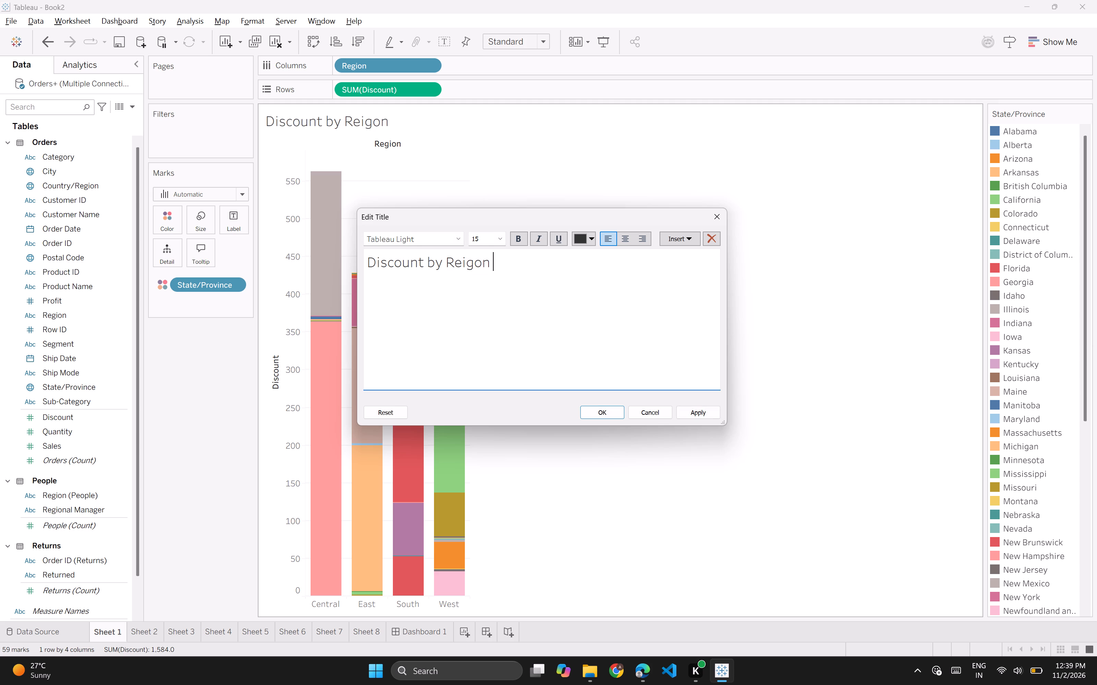
pyautogui.click(470, 267)
pyautogui.click(470, 267)
pyautogui.press('BackSpace')
pyautogui.press('BackSpace')
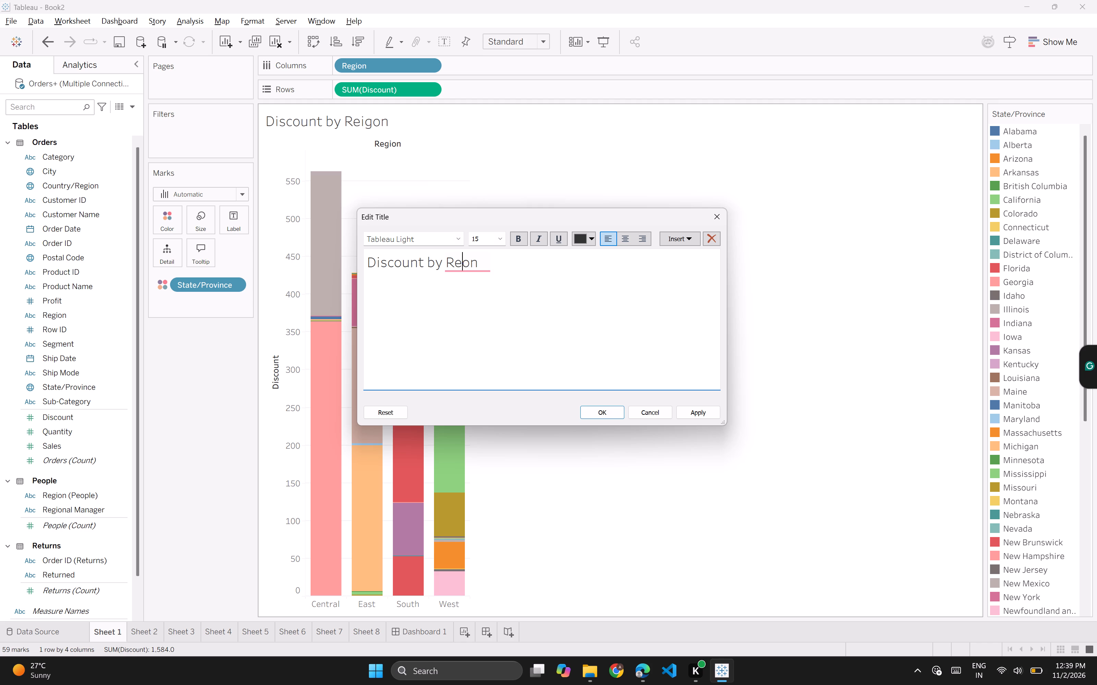
pyautogui.write('gi')
pyautogui.press('End')
pyautogui.click(695, 411)
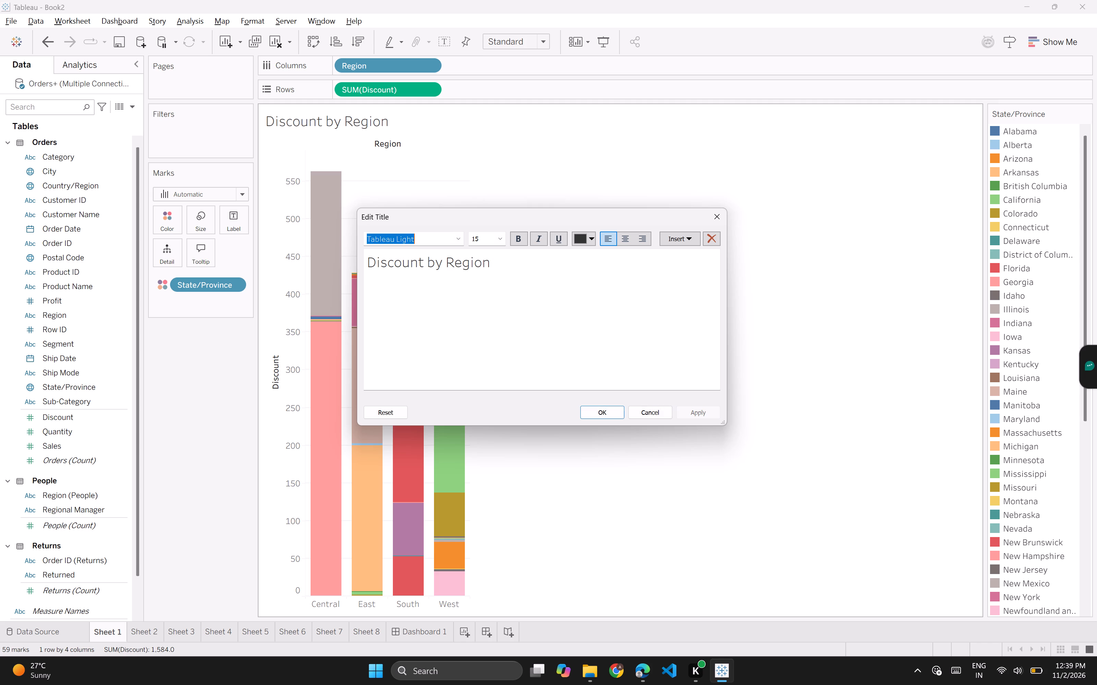
pyautogui.click(604, 415)
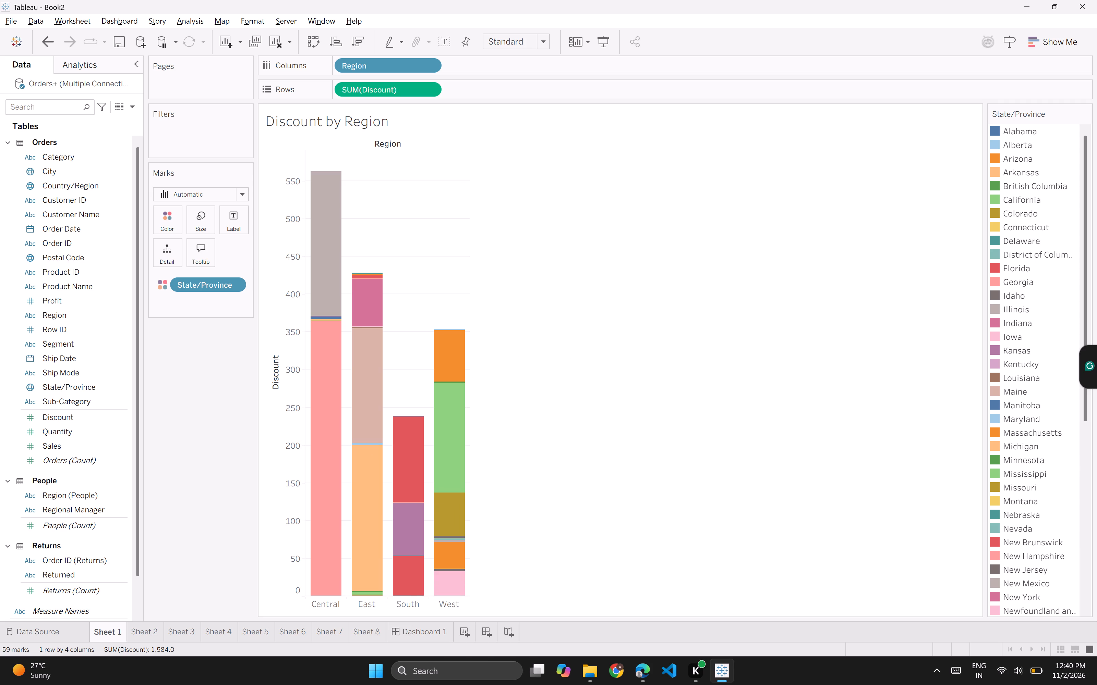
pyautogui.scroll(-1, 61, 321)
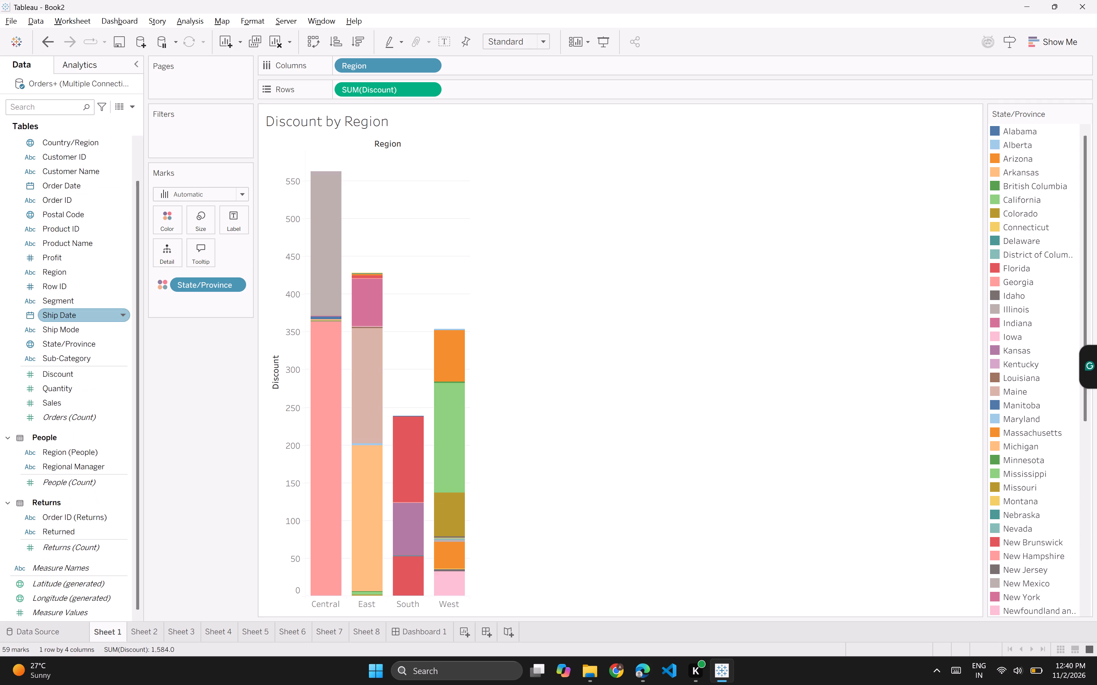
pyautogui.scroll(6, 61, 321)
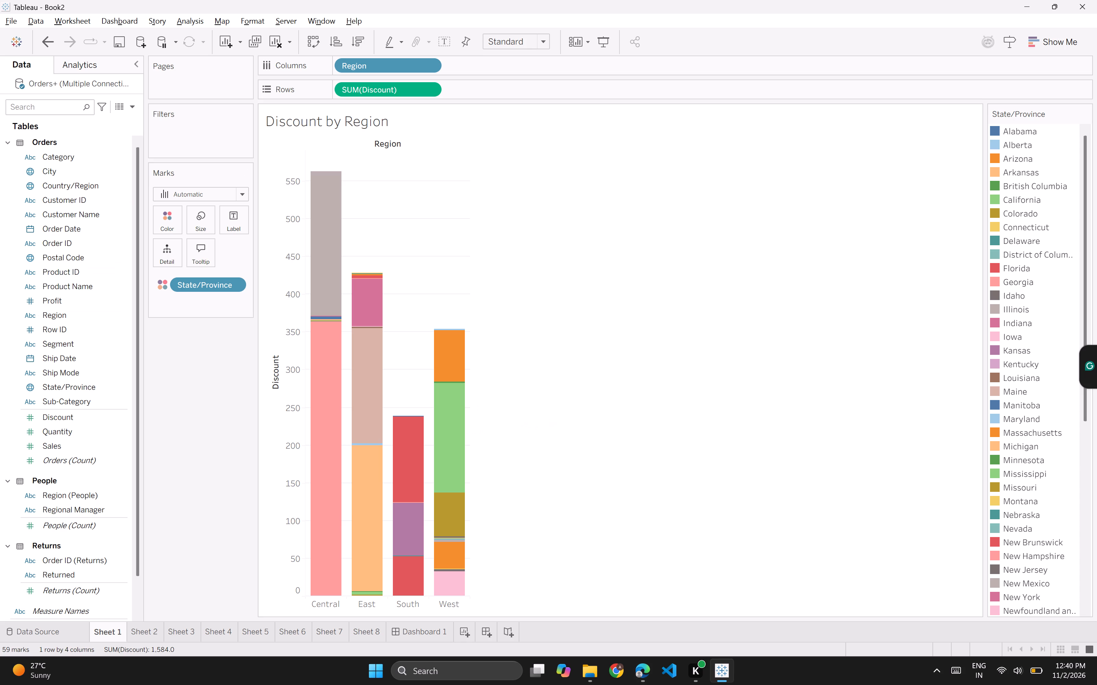
# Replace the sheet-name placeholder in Sheet 2's title with "Profit By Category" and apply it.
pyautogui.click(144, 628)
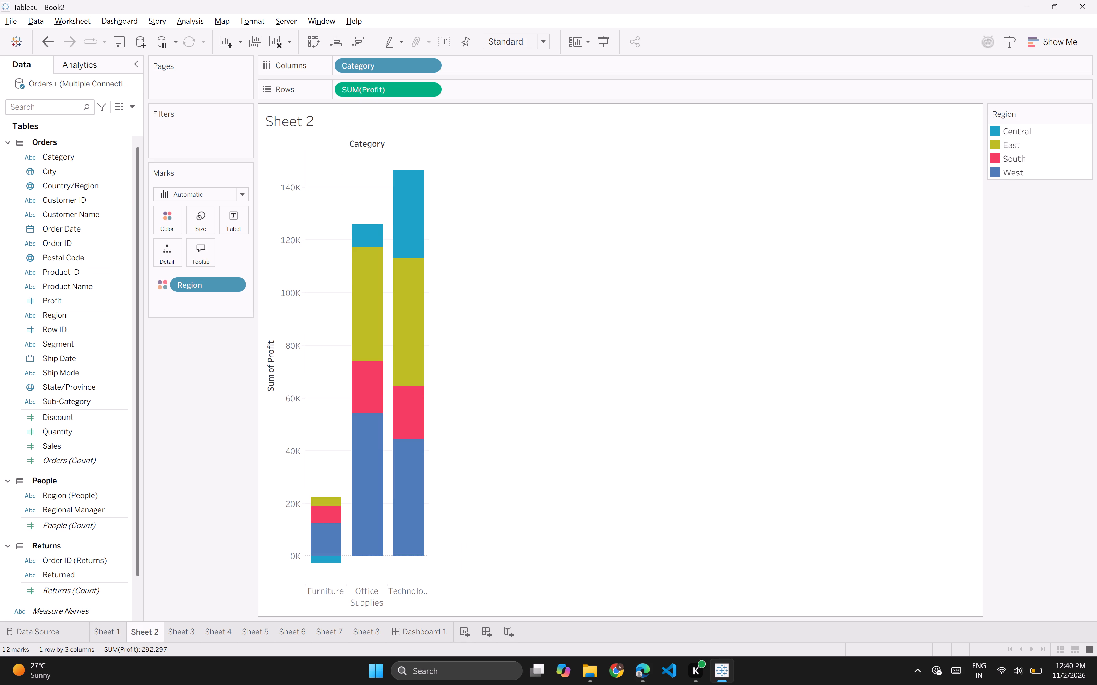
pyautogui.doubleClick(328, 121)
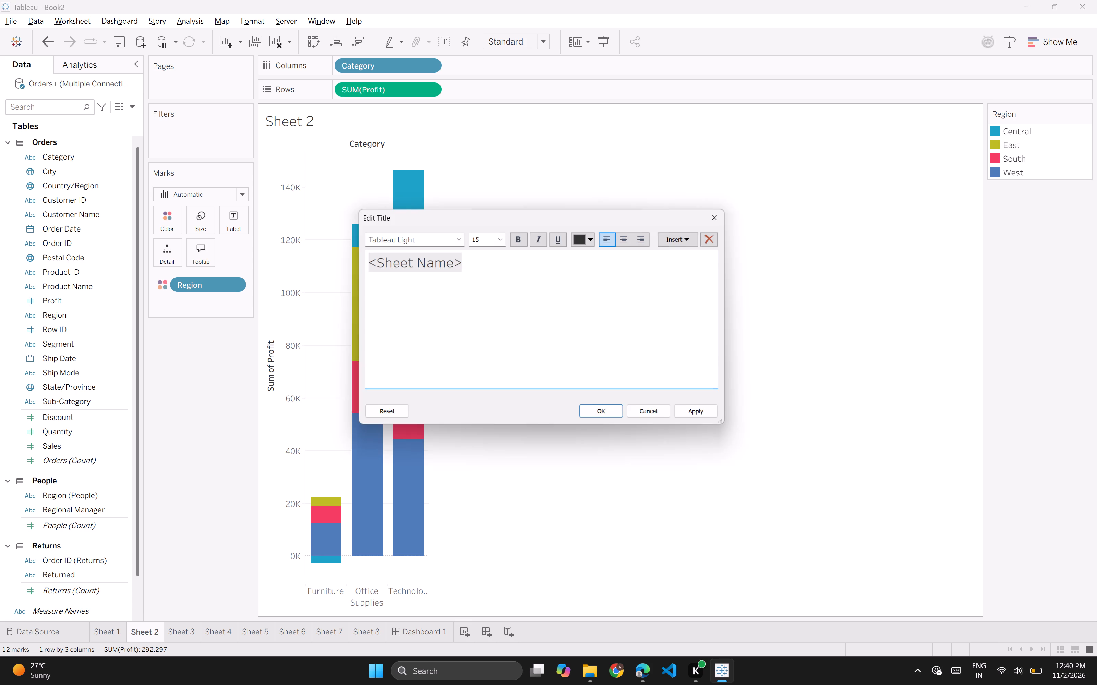
pyautogui.hotkey('ctrl', 'BackSpace')
pyautogui.hotkey('ctrl', 'a')
pyautogui.hotkey('ctrl', 'BackSpace')
pyautogui.press('space')
pyautogui.press('BackSpace')
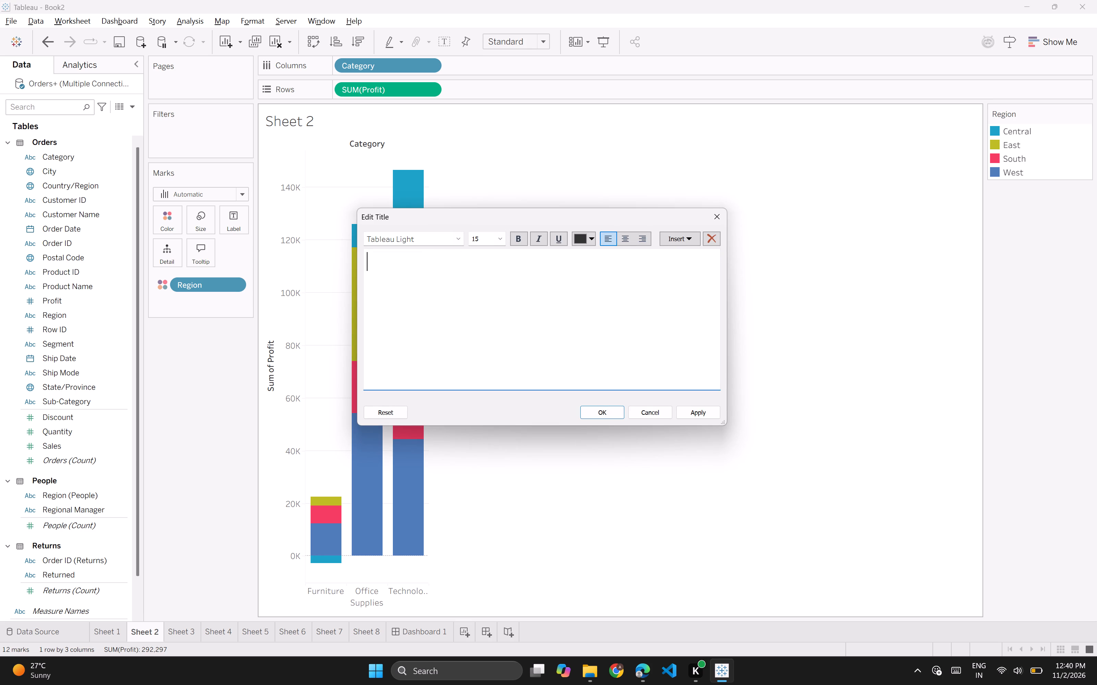
pyautogui.press('BackSpace')
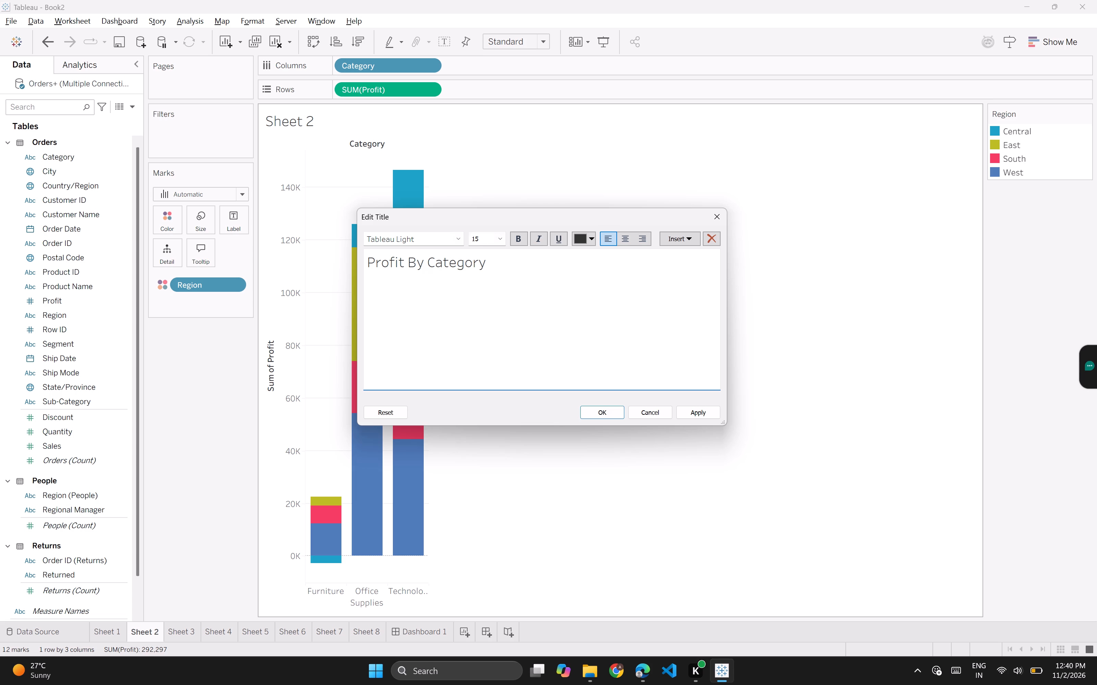
pyautogui.click(689, 411)
pyautogui.click(605, 408)
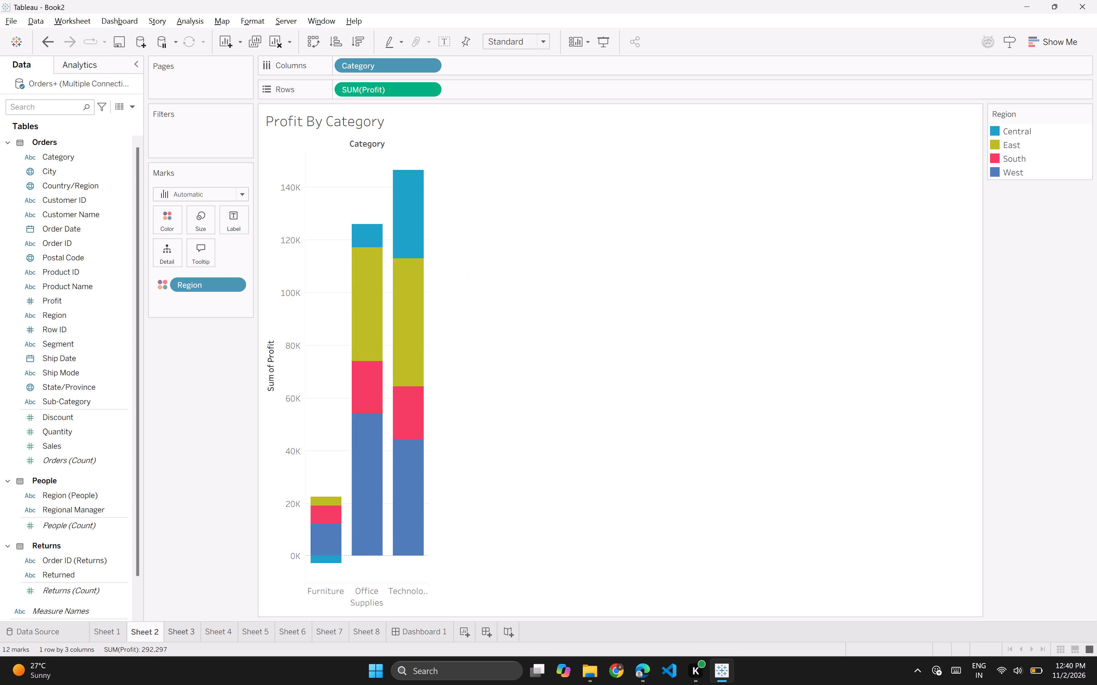
# Replace the sheet-name placeholder in Sheet 3's title with "Orders By Segments" and apply it.
pyautogui.click(171, 634)
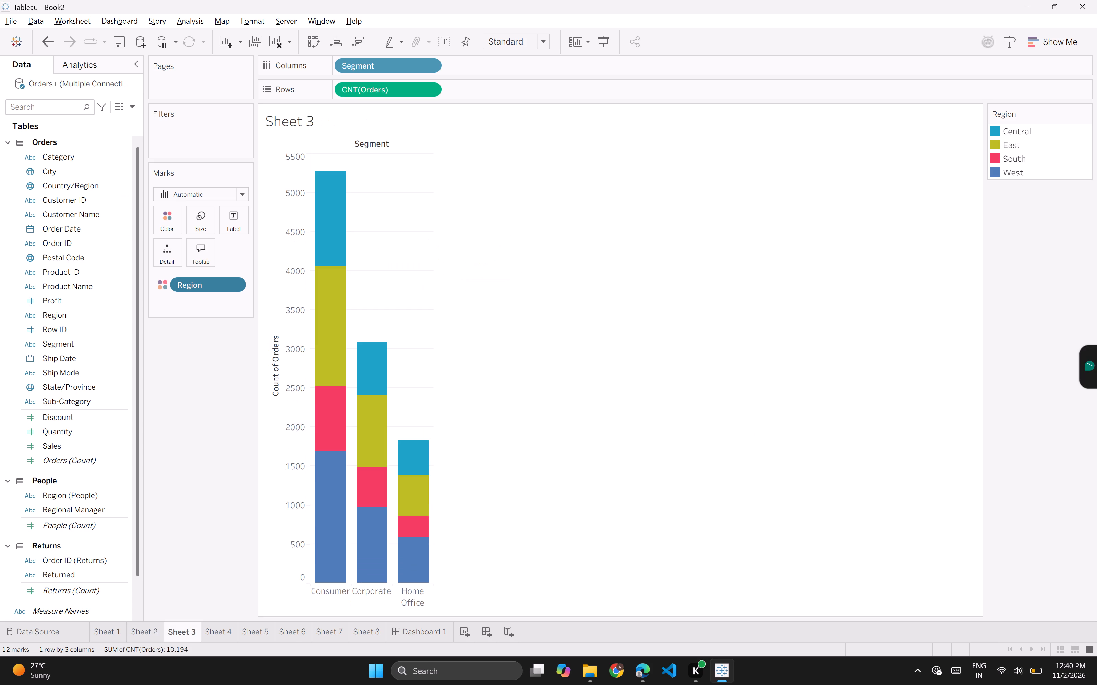
pyautogui.doubleClick(322, 115)
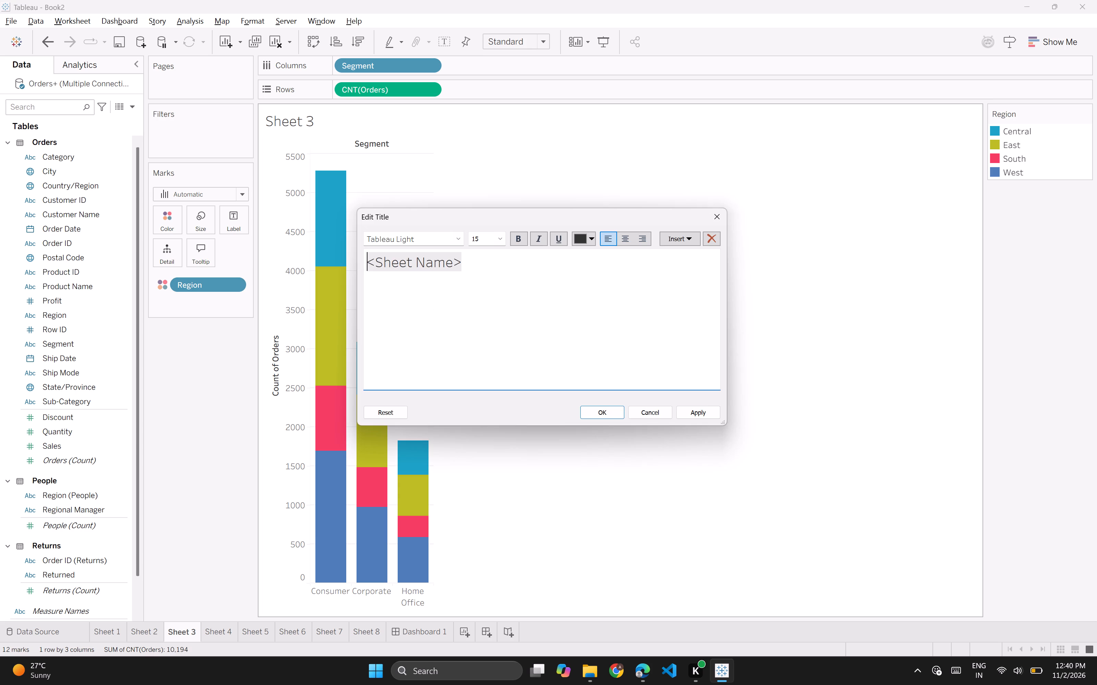
pyautogui.hotkey('ctrl', 'a')
pyautogui.press('BackSpace')
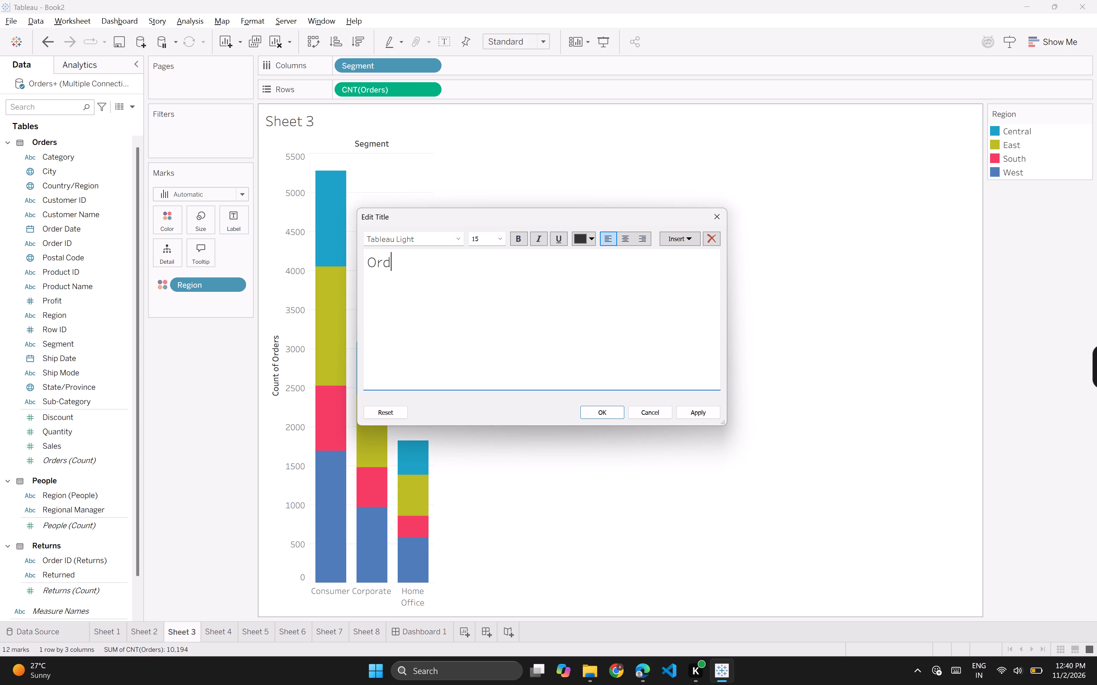
pyautogui.press('BackSpace')
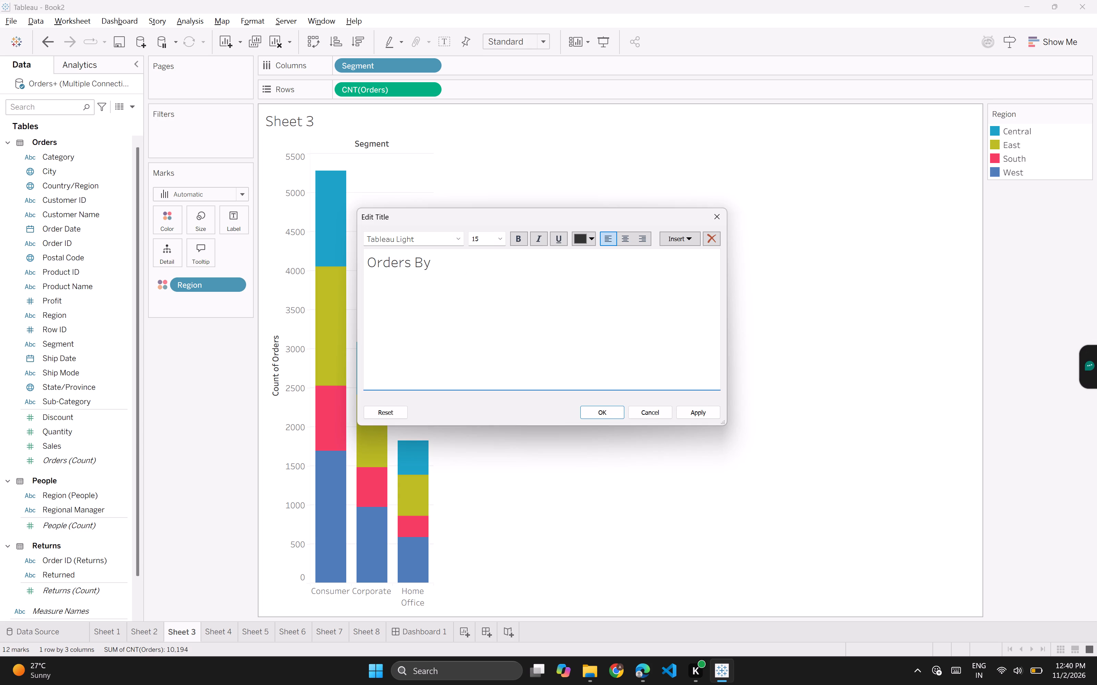
pyautogui.hotkey('ctrl', 'BackSpace')
pyautogui.press('d')
pyautogui.hotkey('ctrl', 'BackSpace')
pyautogui.press('Return')
pyautogui.click(691, 423)
pyautogui.click(692, 416)
pyautogui.click(597, 416)
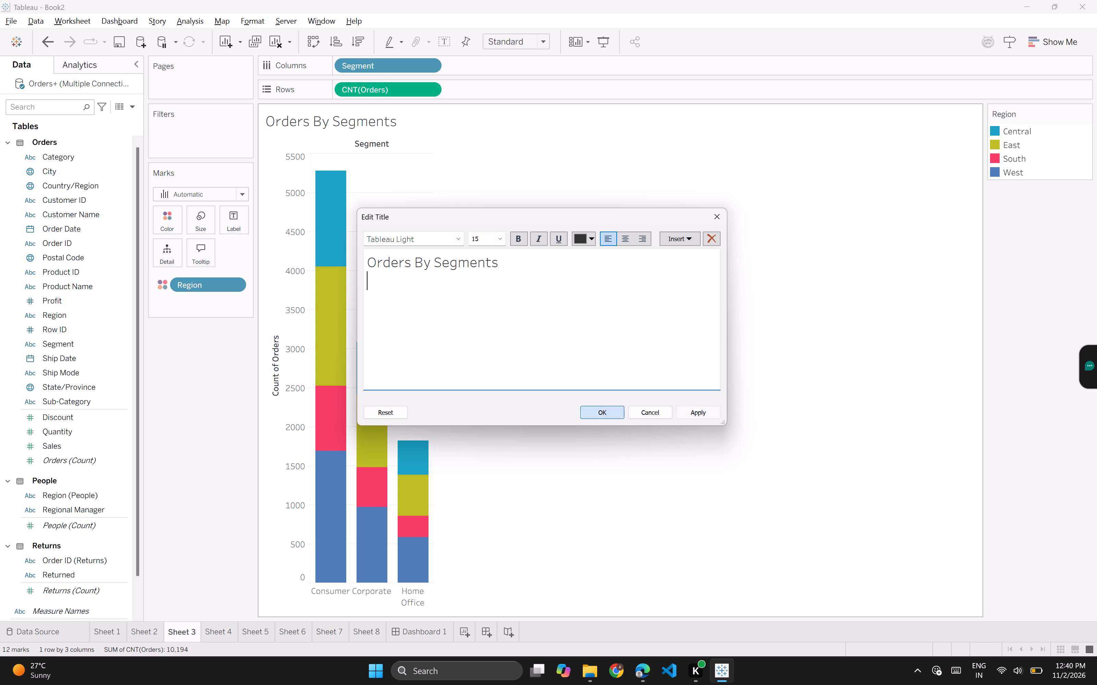
# Replace the sheet-name placeholder in Sheet 4's title with the beginning "Profit by Contry and".
pyautogui.click(210, 635)
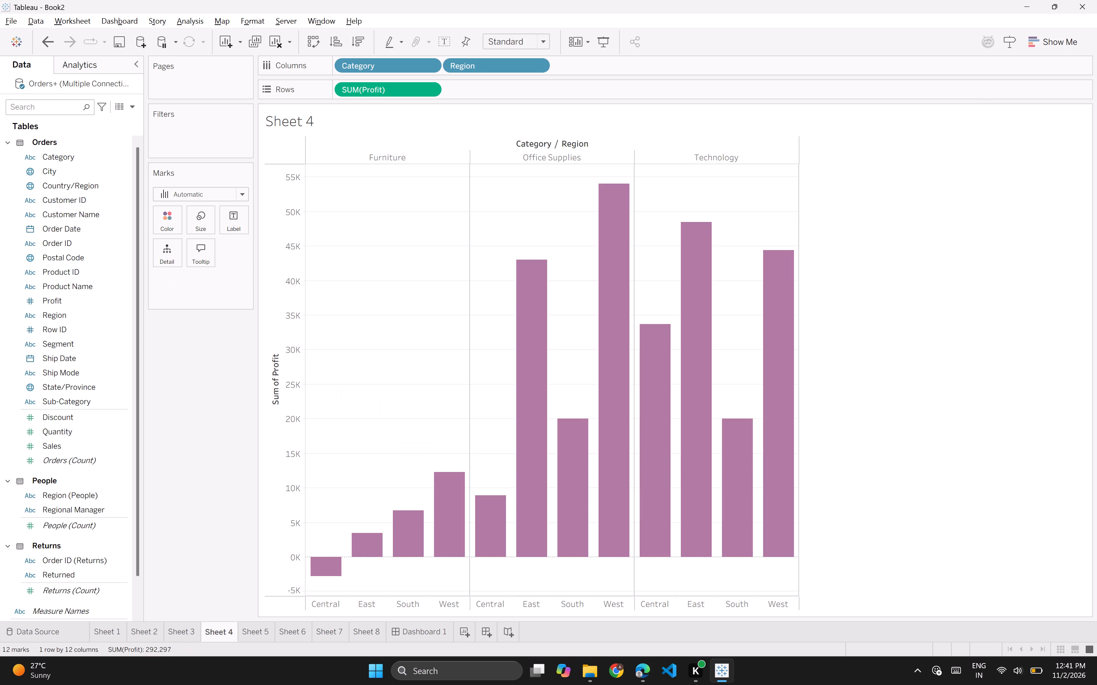
pyautogui.click(350, 131)
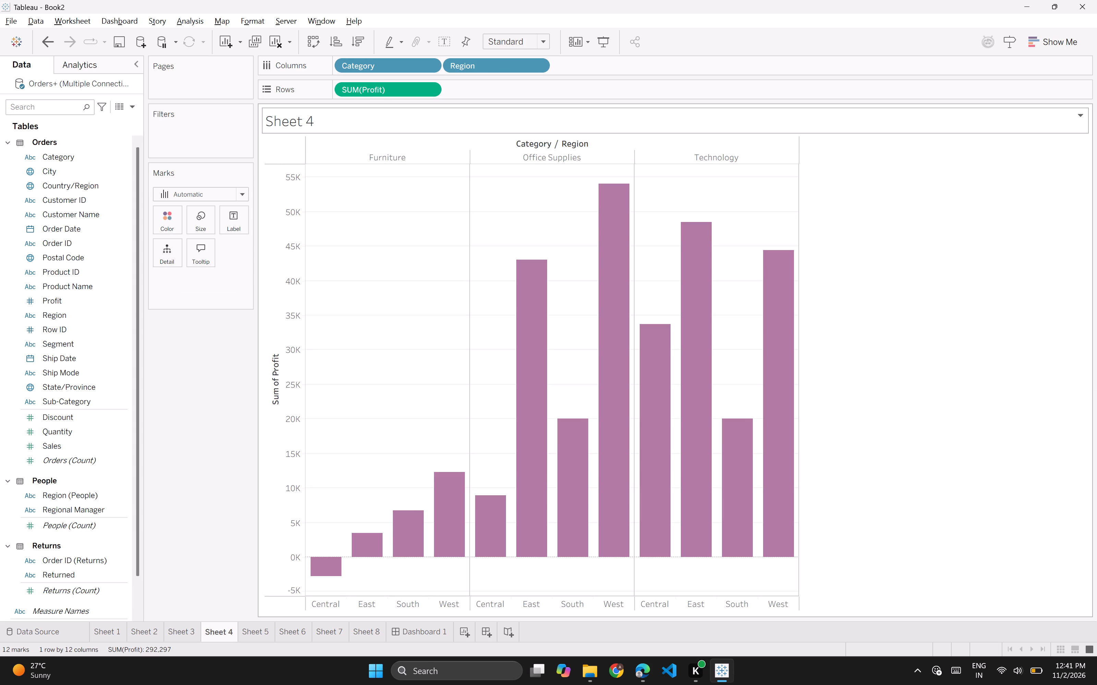
pyautogui.doubleClick(345, 124)
pyautogui.hotkey('ctrl', 'a')
pyautogui.press('BackSpace')
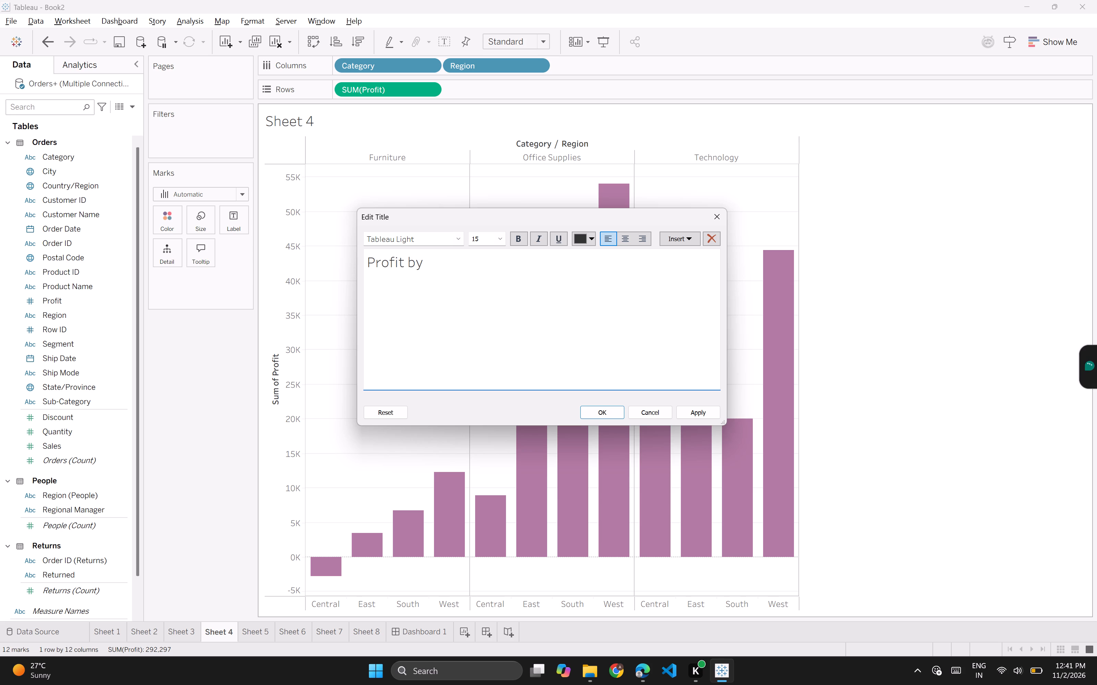
pyautogui.press('space')
pyautogui.write('AND')
pyautogui.press('space')
pyautogui.hotkey('ctrl', 'BackSpace')
pyautogui.hotkey('ctrl', 'BackSpace')
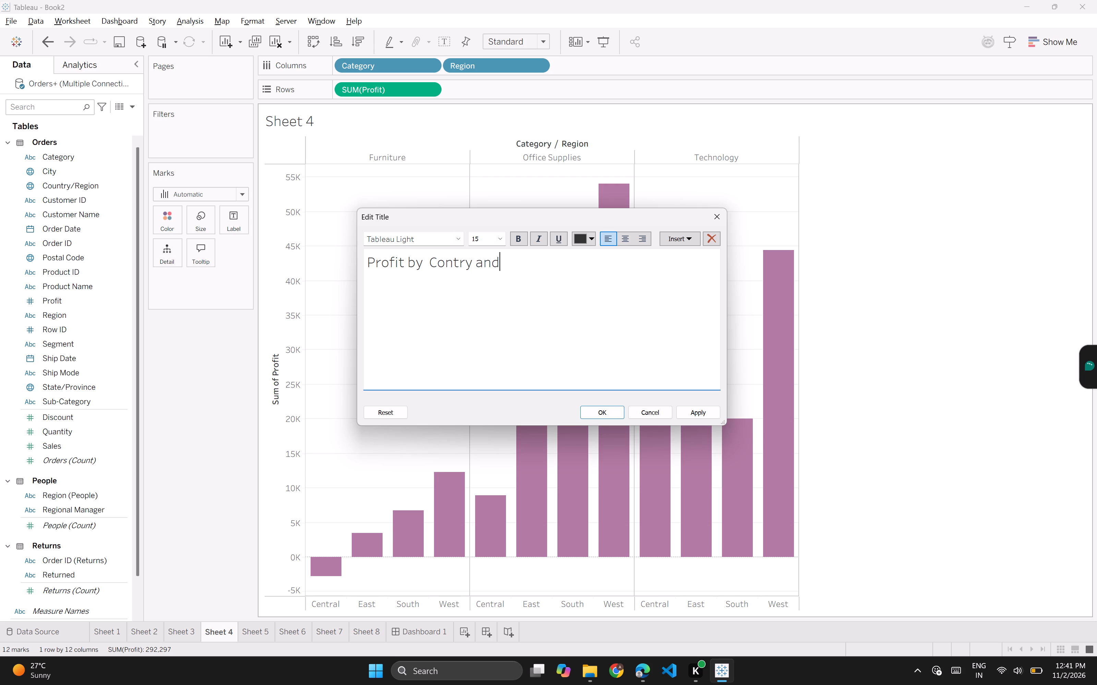
# Correct the spelling of "Contry" to "Country" in Sheet 4's title.
pyautogui.hotkey('ctrl', 'Left')
pyautogui.press('Right')
pyautogui.hotkey('ctrl', 'Left')
pyautogui.hotkey('ctrl', 'Left')
pyautogui.press('Right')
pyautogui.press('Right')
pyautogui.press('u')
pyautogui.press('End')
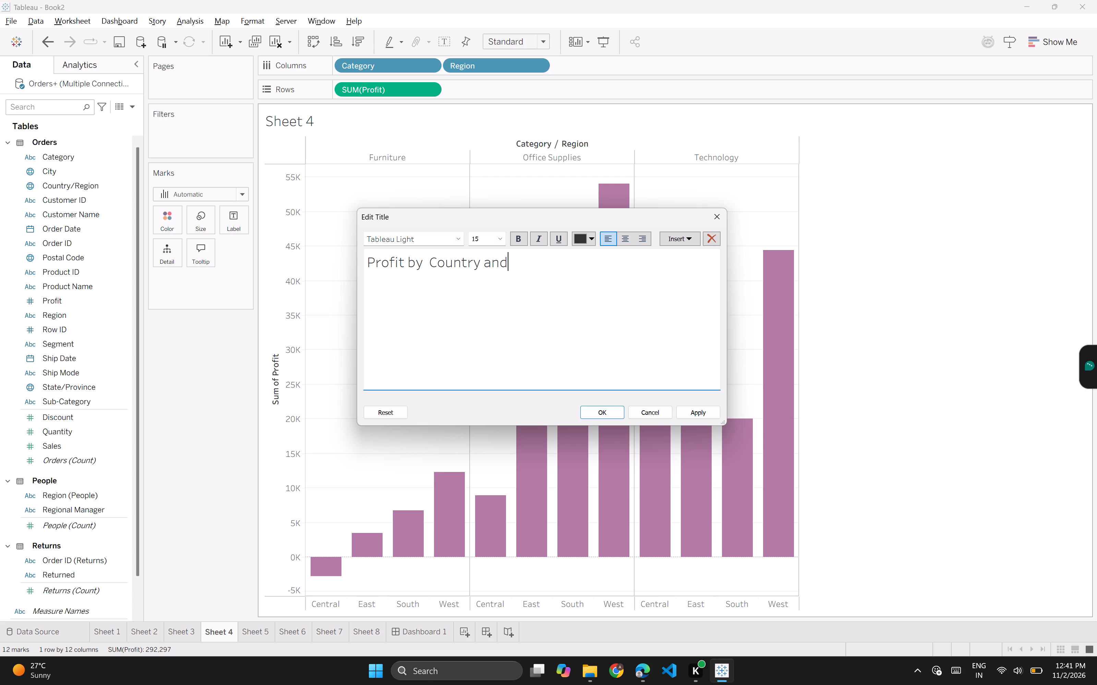
# Complete Sheet 4's title as "Profit by Country and Reigon" and apply it.
pyautogui.press('space')
pyautogui.press('pageup')
pyautogui.press('Return')
pyautogui.click(689, 409)
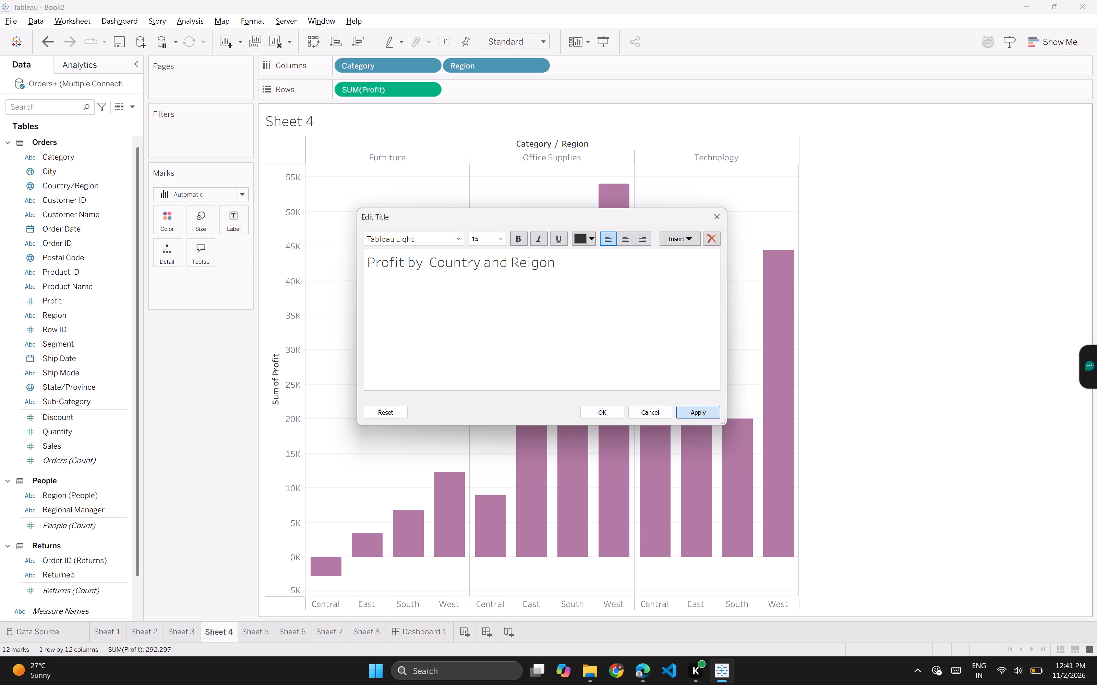
pyautogui.click(594, 408)
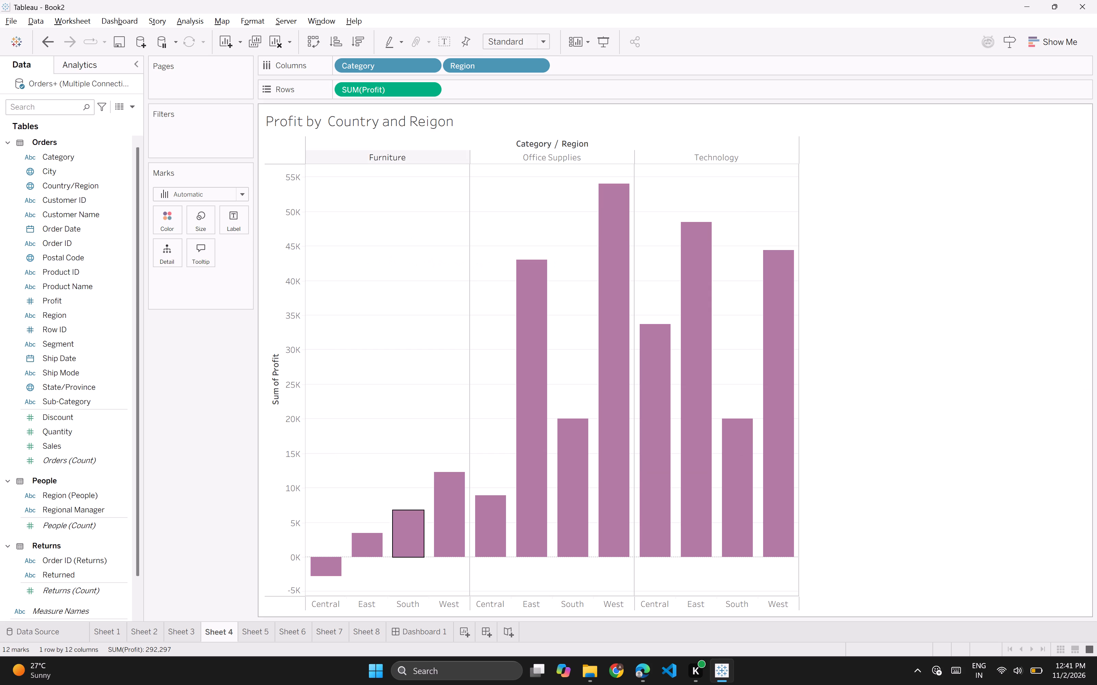
# Replace the sheet-name placeholder in Sheet 5's title with "Segment Wise Distribution" and apply it.
pyautogui.click(248, 625)
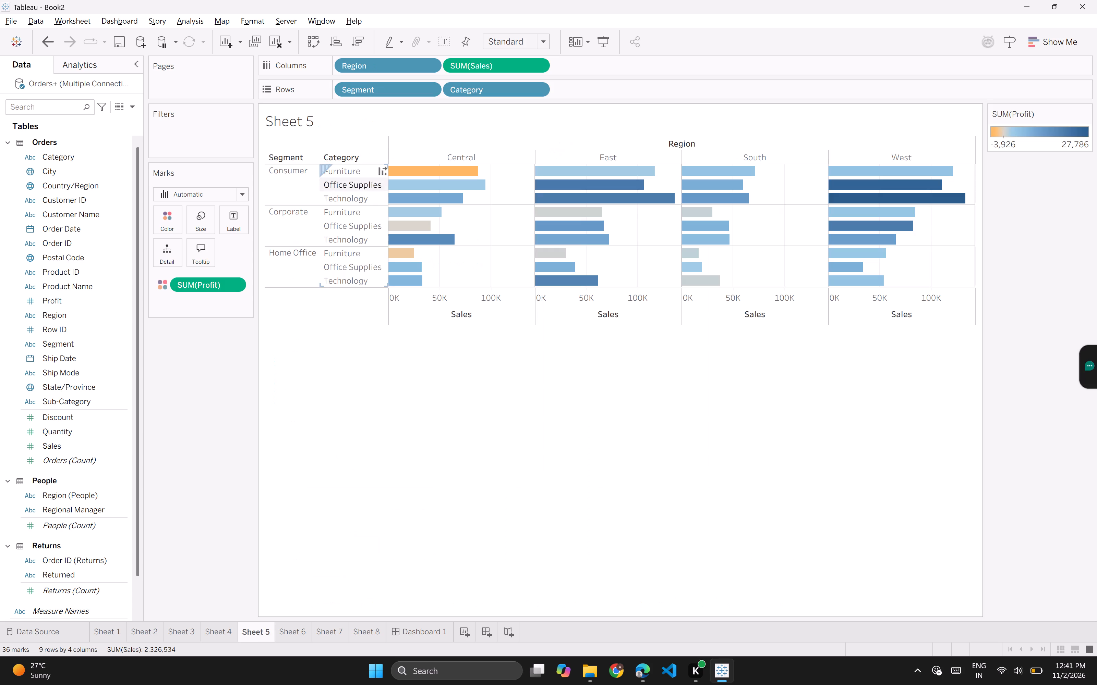
pyautogui.doubleClick(311, 117)
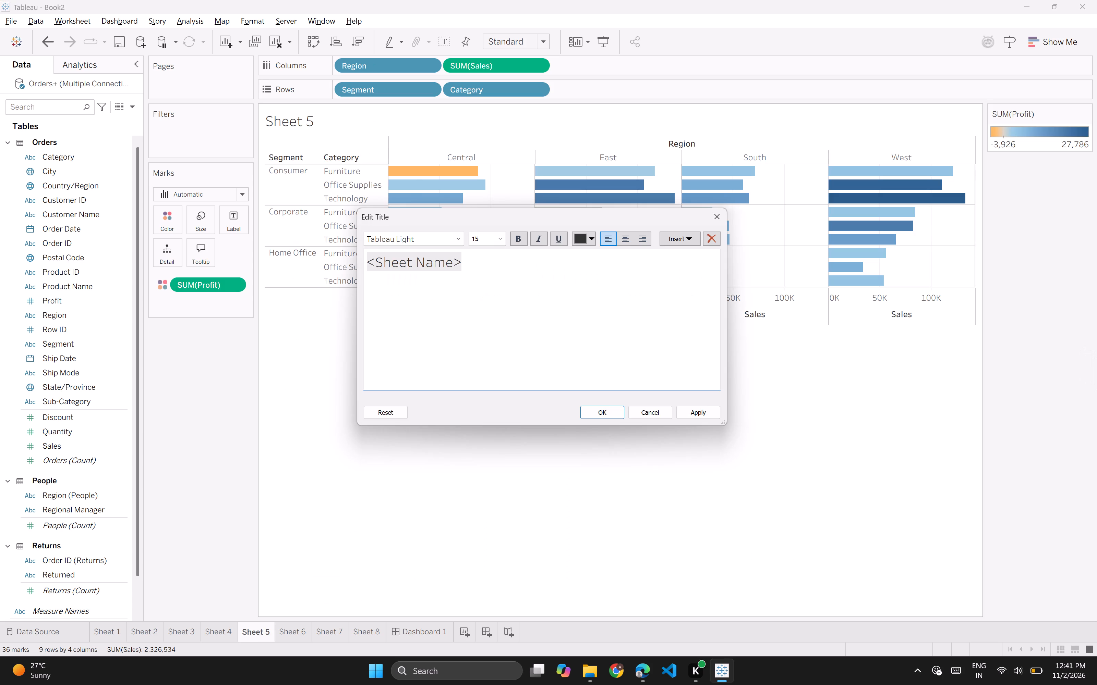
pyautogui.press('a')
pyautogui.hotkey('ctrl', 'BackSpace')
pyautogui.press('space')
pyautogui.hotkey('ctrl', 'a')
pyautogui.hotkey('ctrl', 'BackSpace')
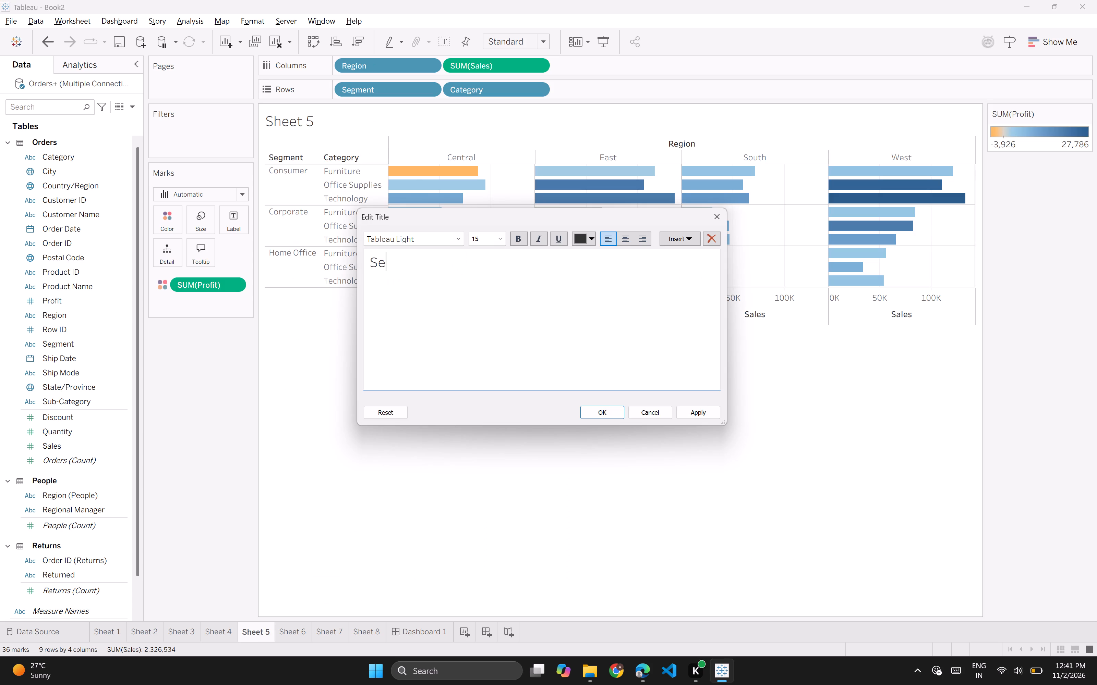
pyautogui.hotkey('ctrl', 'BackSpace')
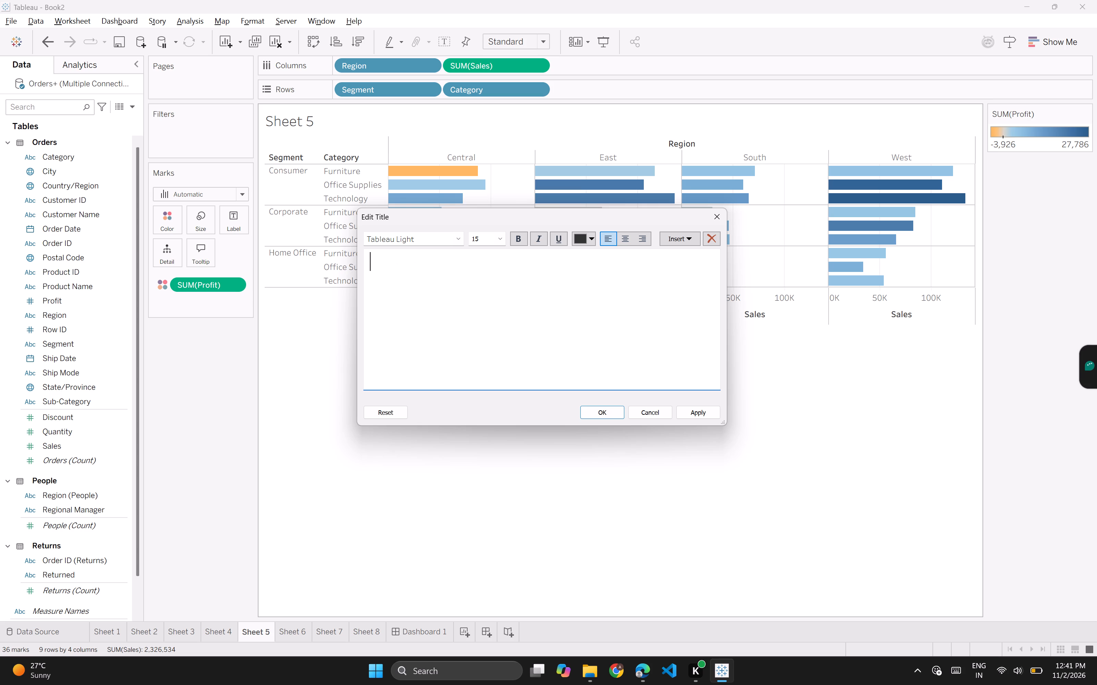
pyautogui.press('BackSpace')
pyautogui.press('BackSpace')
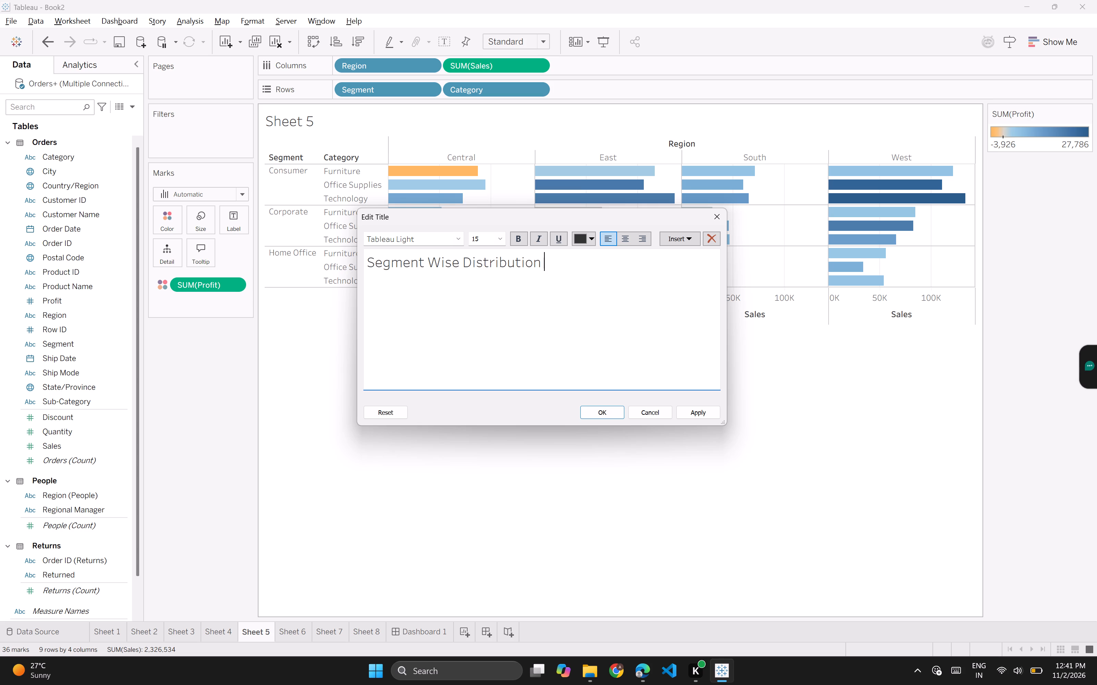
pyautogui.click(696, 421)
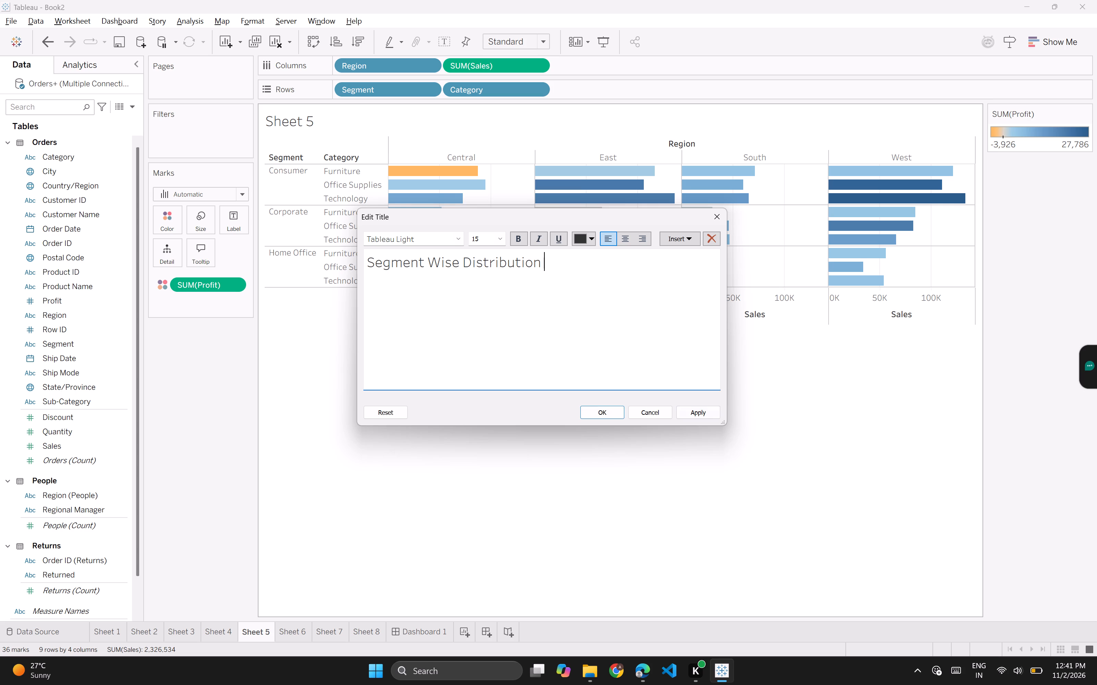
pyautogui.click(696, 415)
pyautogui.click(619, 412)
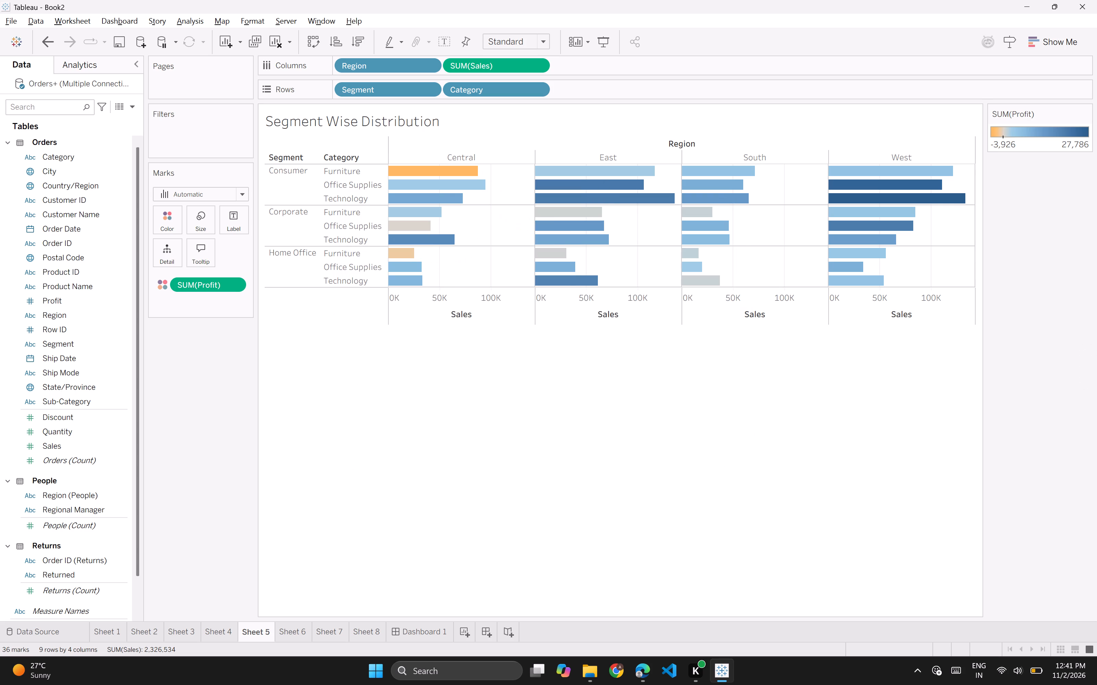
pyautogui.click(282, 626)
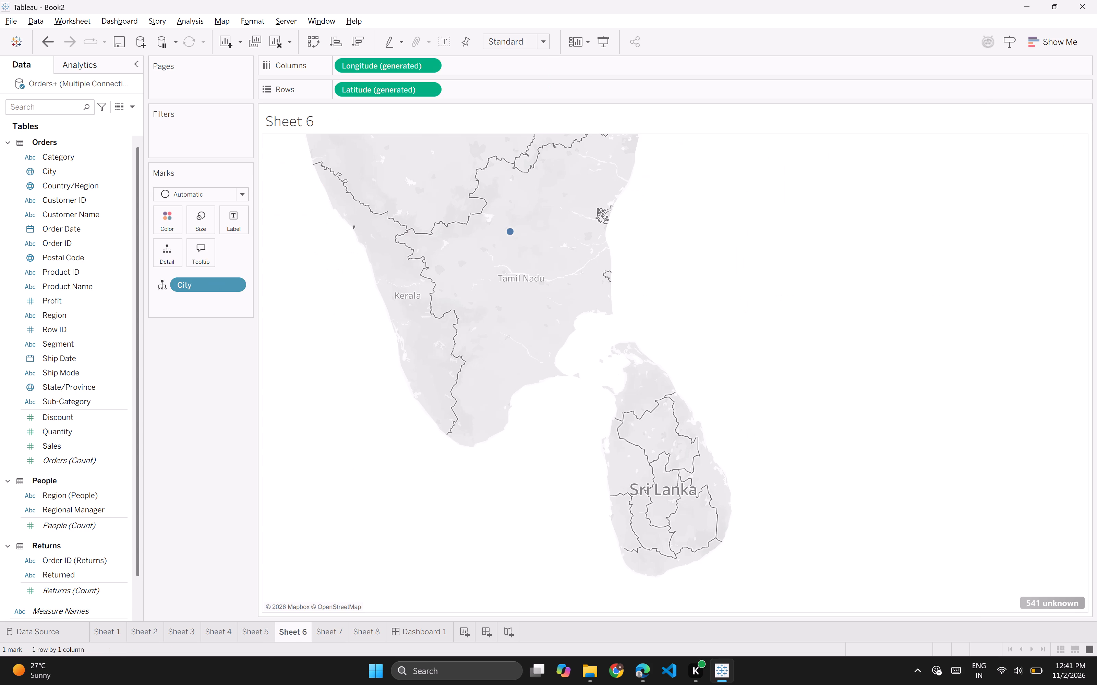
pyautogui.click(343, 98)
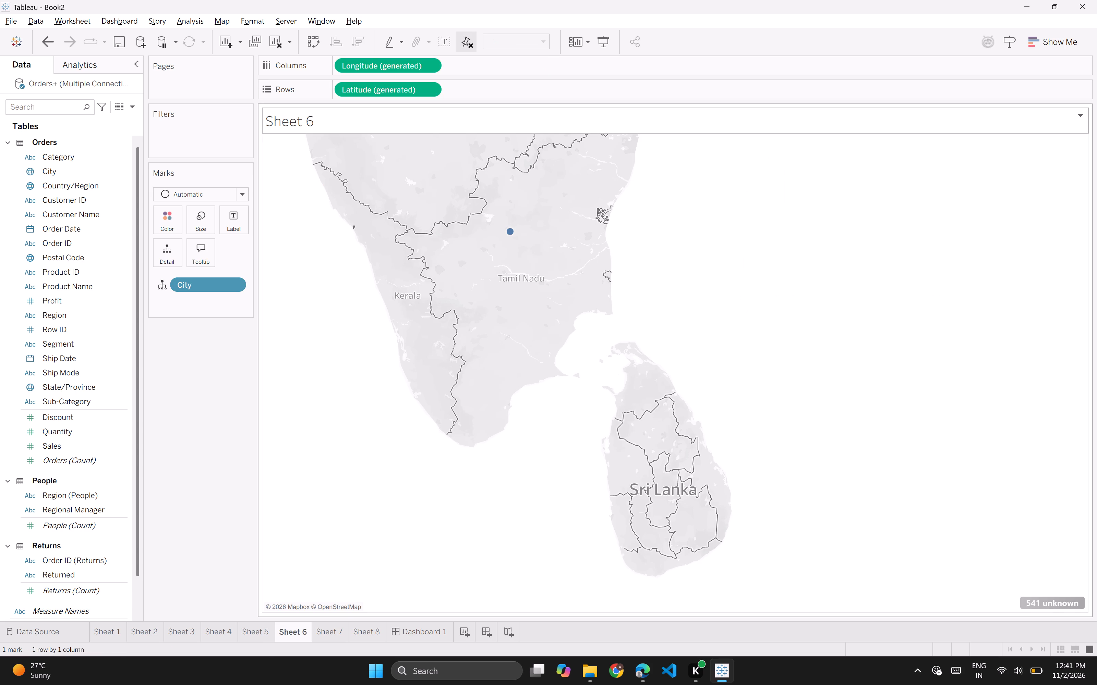
# Replace the sheet-name placeholder in Sheet 7's title with "Sales By Ship Mode" and apply it.
pyautogui.click(337, 625)
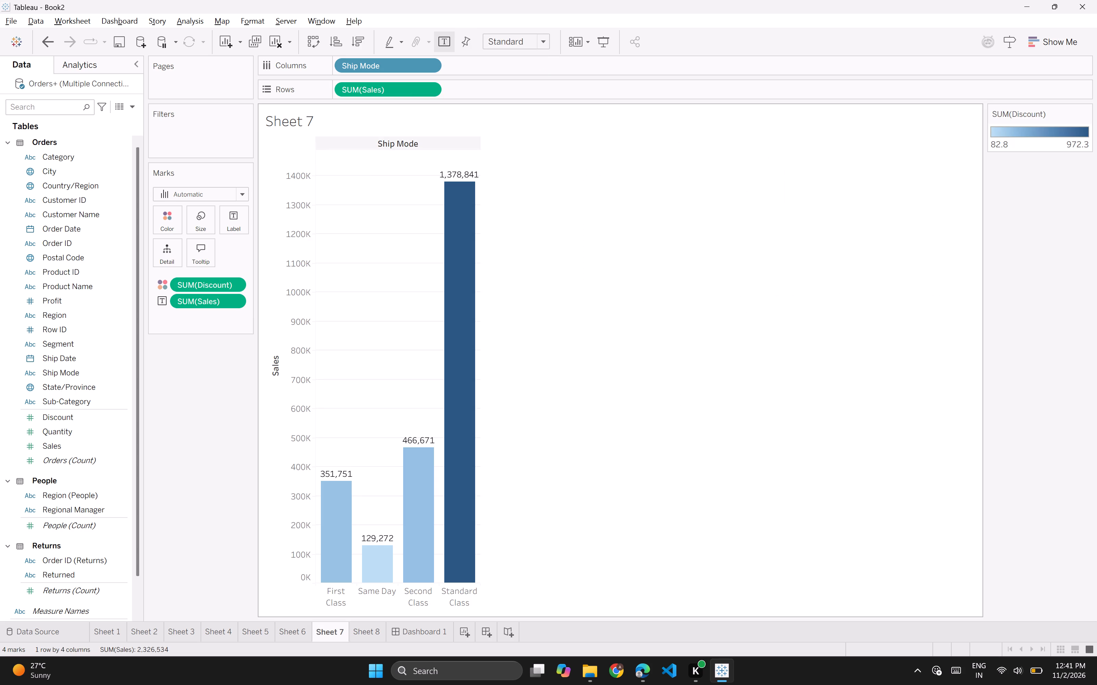
pyautogui.click(333, 115)
pyautogui.click(333, 115)
pyautogui.click(333, 115)
pyautogui.hotkey('ctrl', 'a')
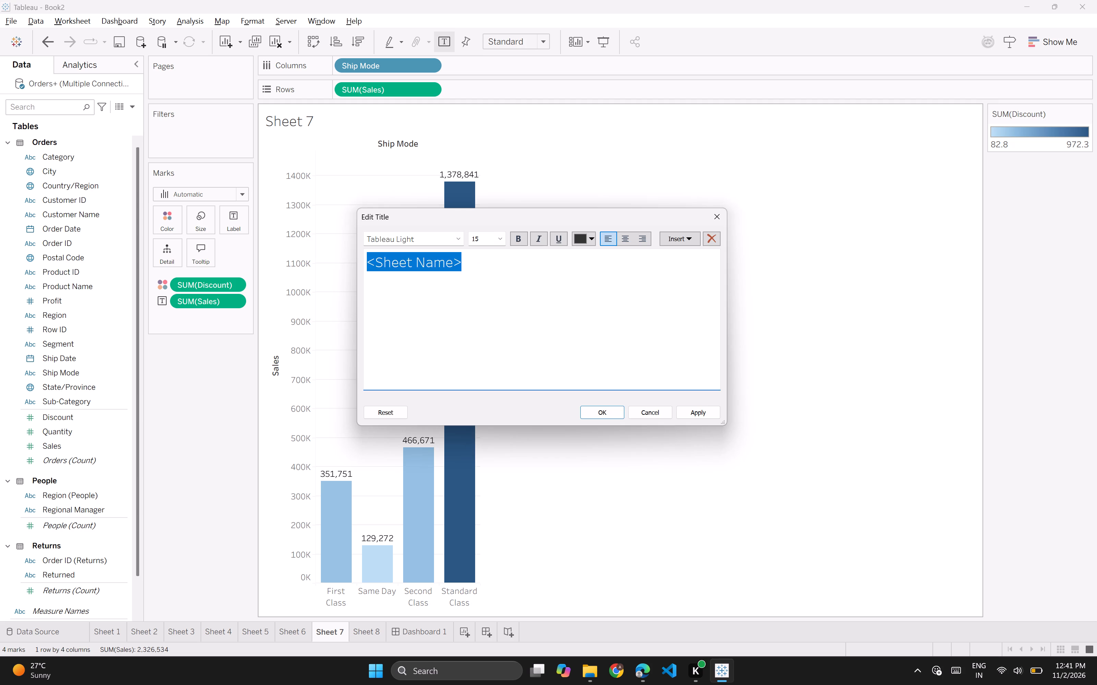
pyautogui.press('BackSpace')
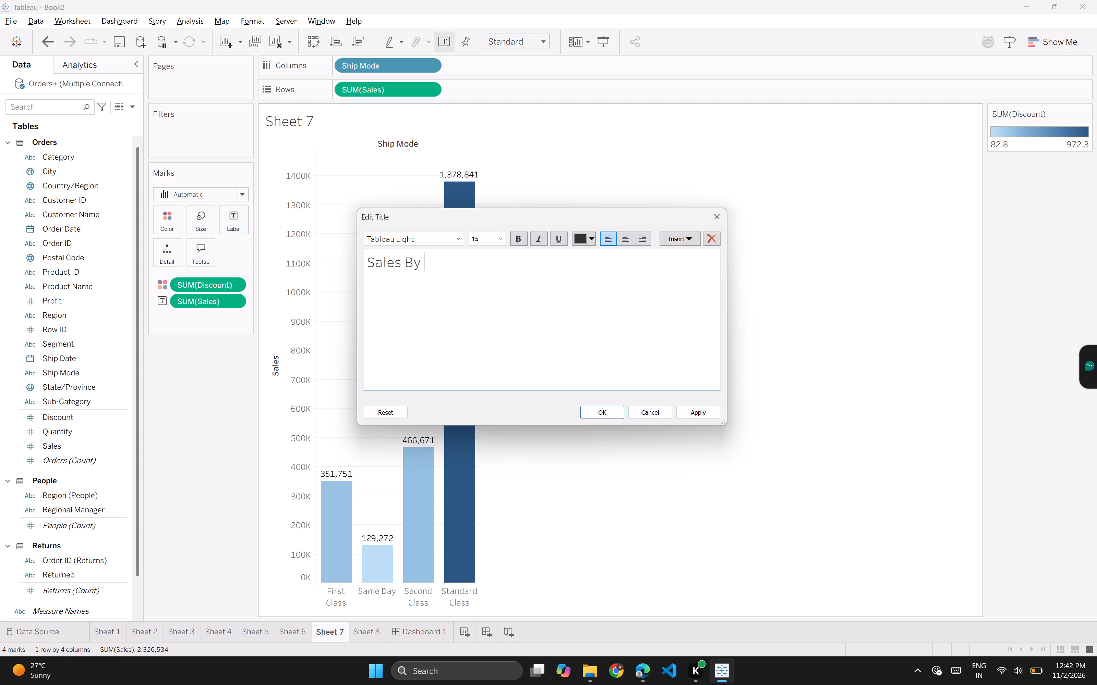
pyautogui.press('Return')
pyautogui.click(694, 413)
pyautogui.click(590, 419)
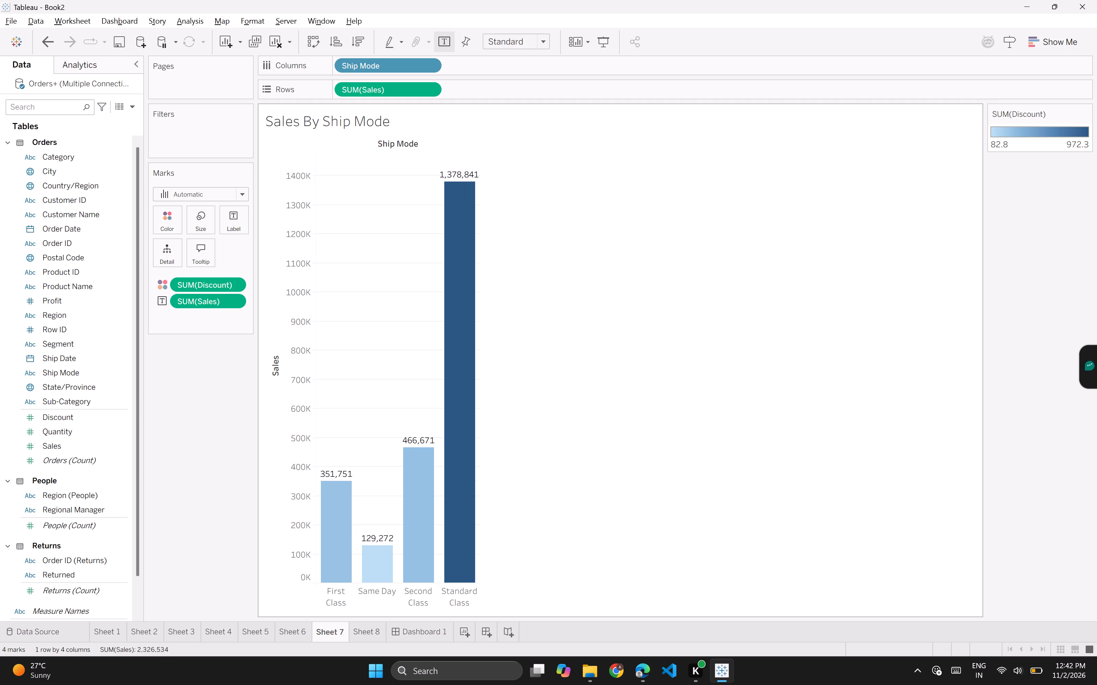
# Remove the sheet-name placeholder from Sheet 8's title and save the title blank.
pyautogui.click(376, 629)
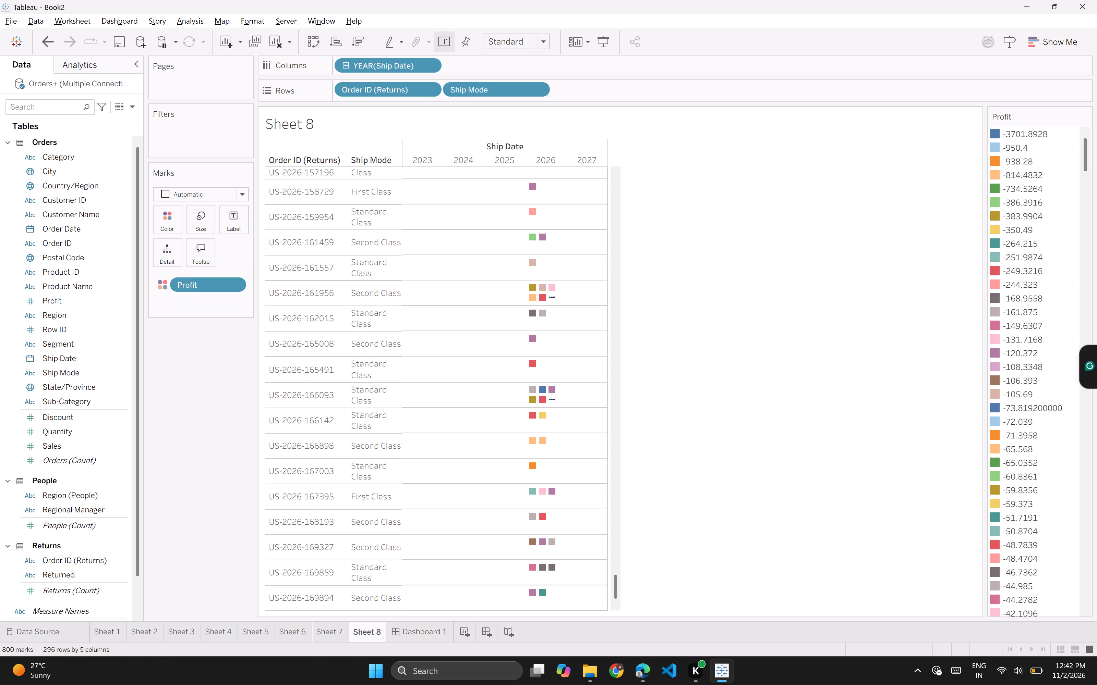
pyautogui.click(376, 629)
pyautogui.doubleClick(318, 121)
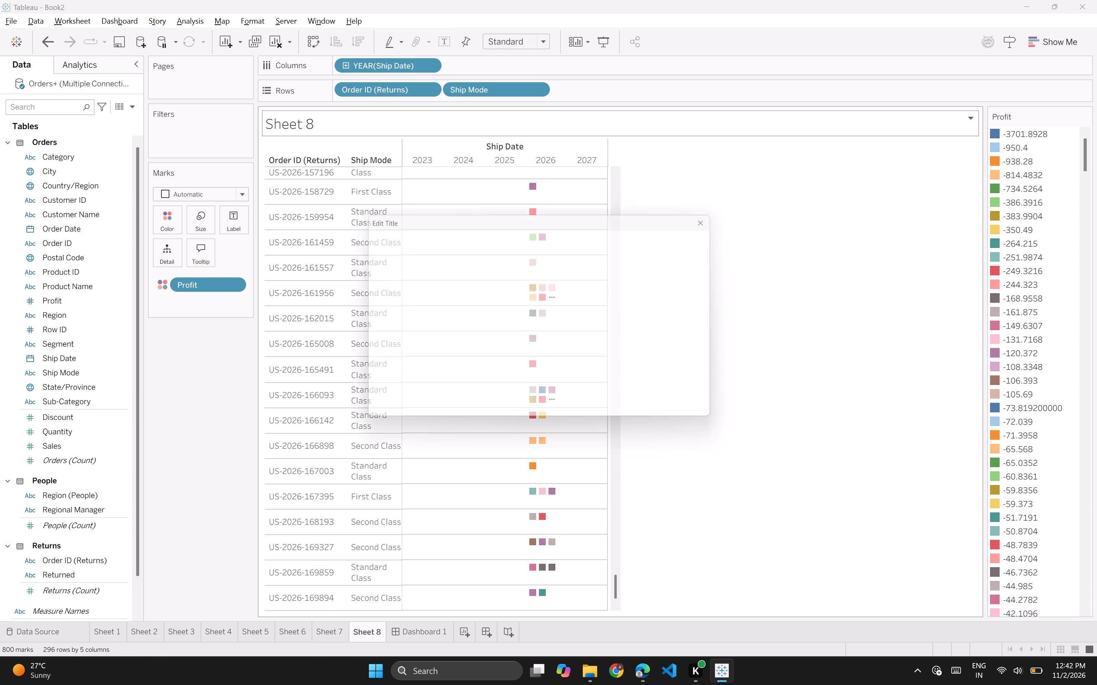
pyautogui.press('a')
pyautogui.hotkey('ctrl', 'BackSpace')
pyautogui.keyDown('ctrl'); pyautogui.click(318, 121); pyautogui.keyUp('ctrl')
pyautogui.hotkey('ctrl', 'a')
pyautogui.press('BackSpace')
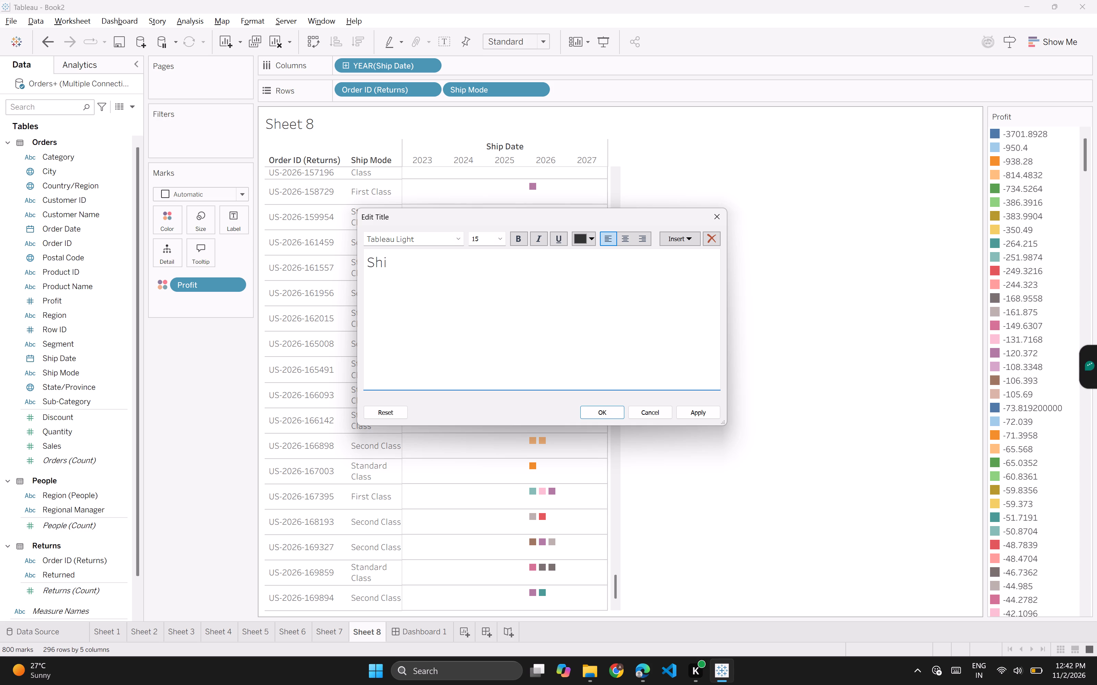
pyautogui.hotkey('ctrl', 'BackSpace')
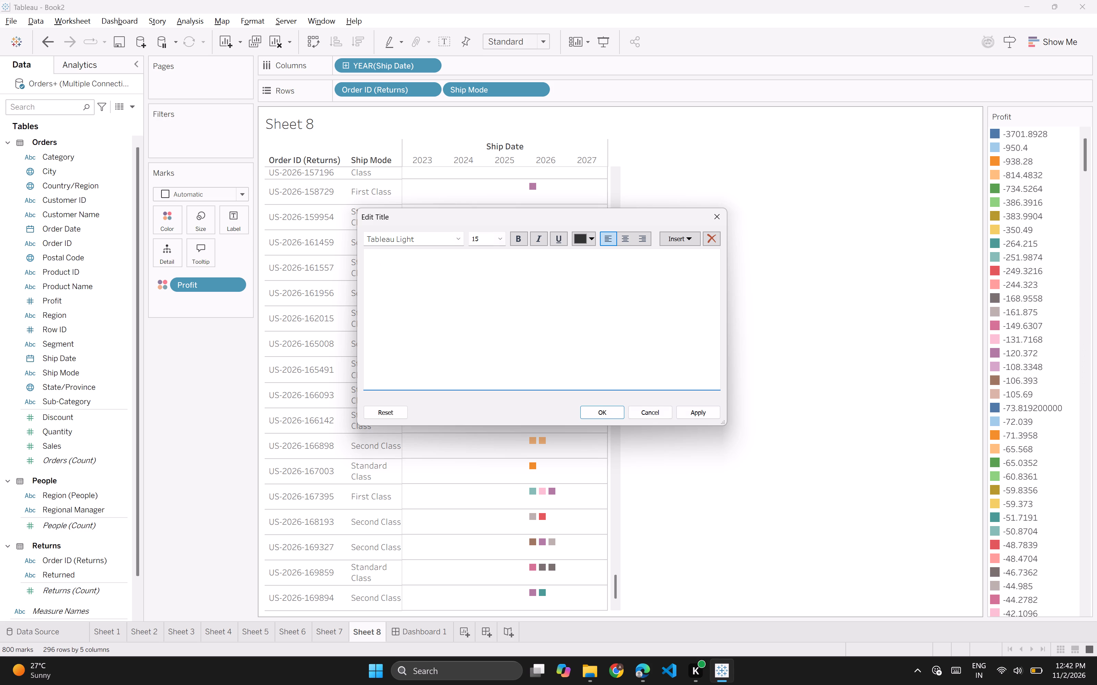
pyautogui.click(599, 418)
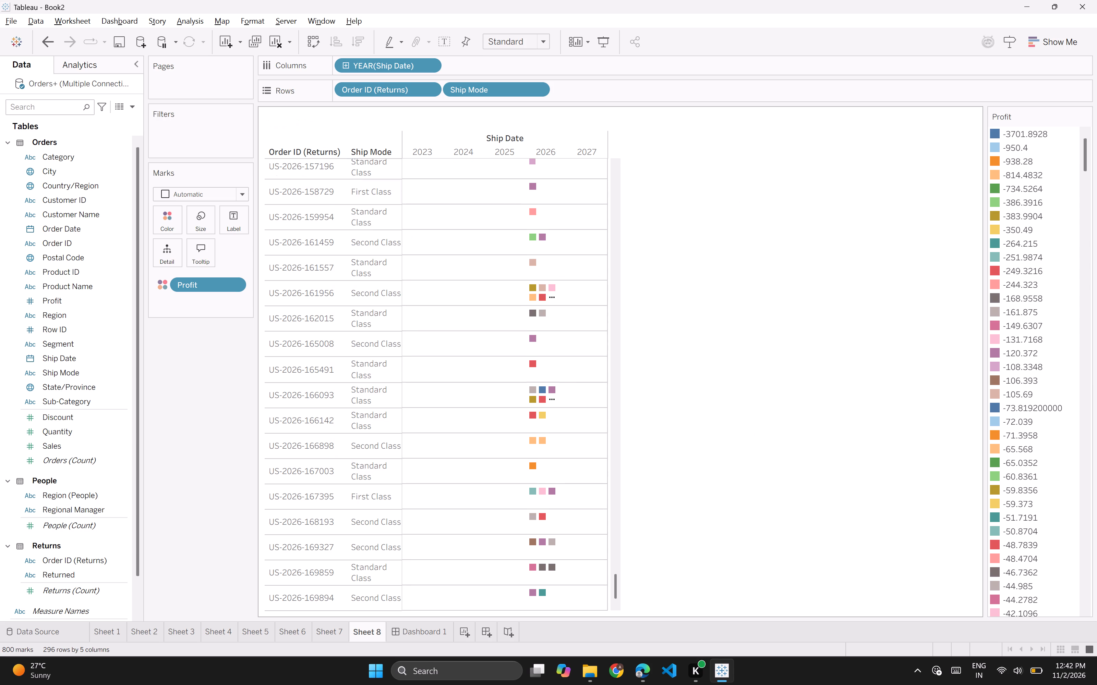
# Enter "Currenlty not in Use" as Sheet 8's title and apply it.
pyautogui.doubleClick(341, 128)
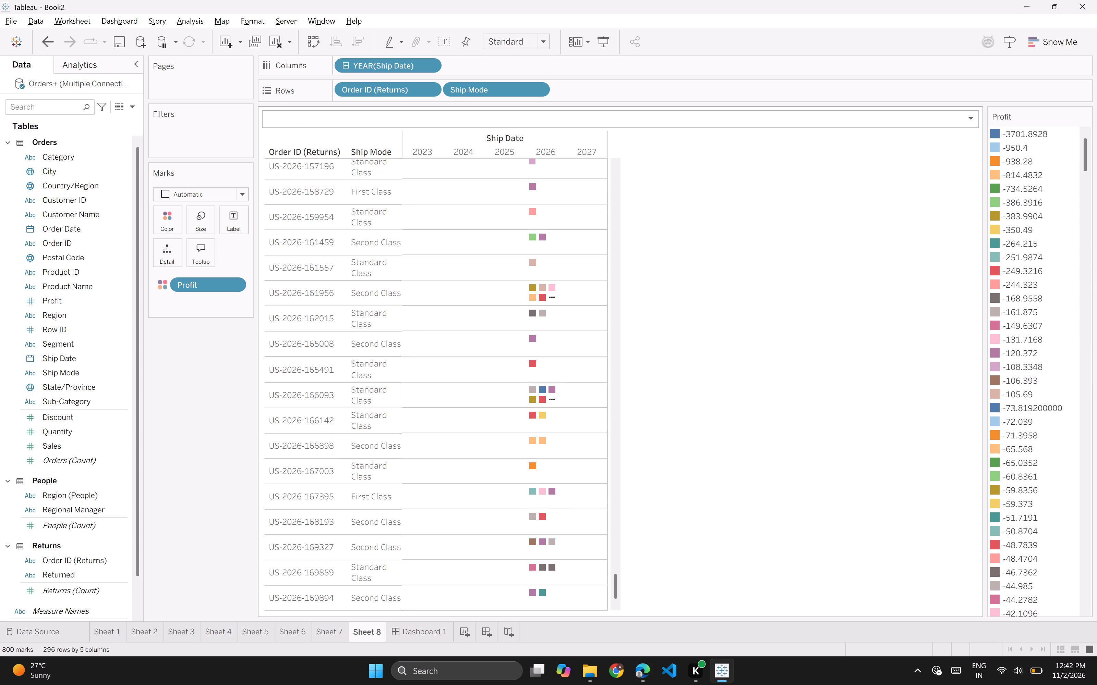
pyautogui.doubleClick(320, 120)
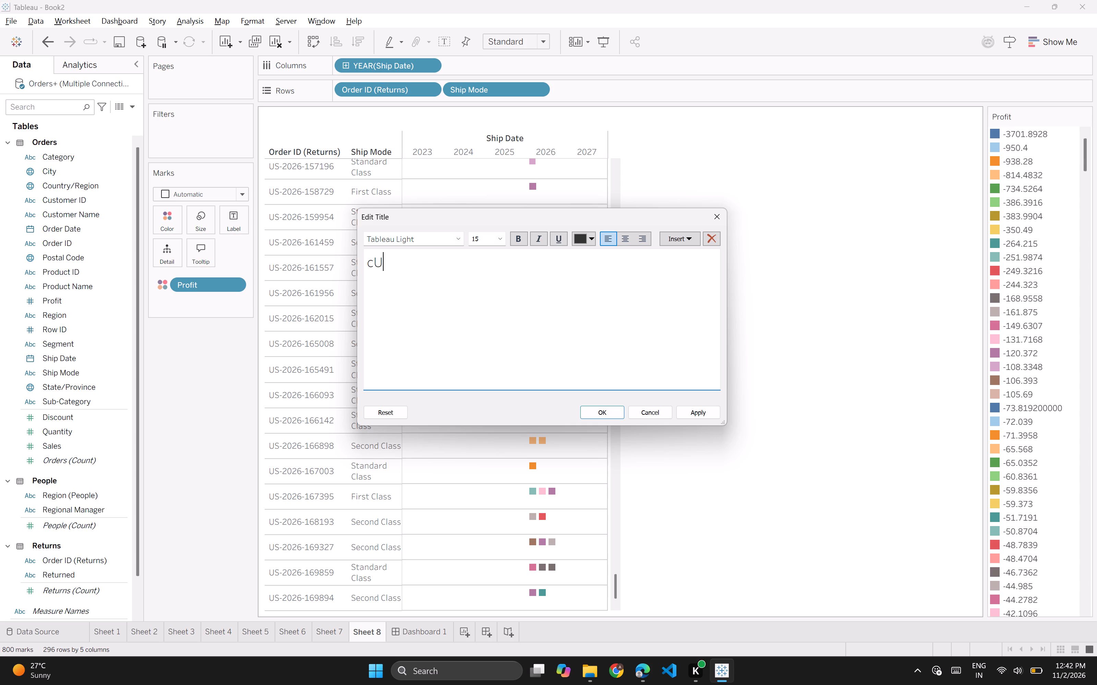
pyautogui.hotkey('ctrl', 'BackSpace')
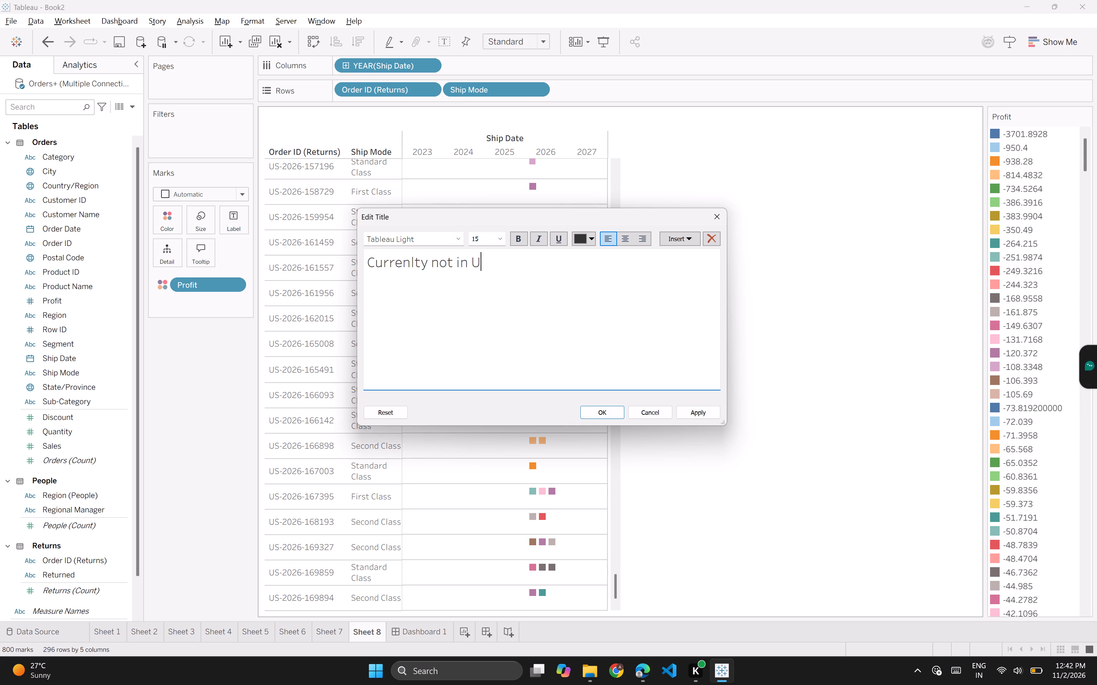
pyautogui.press('BackSpace')
pyautogui.write('se')
pyautogui.press('Return')
pyautogui.click(694, 412)
pyautogui.click(594, 407)
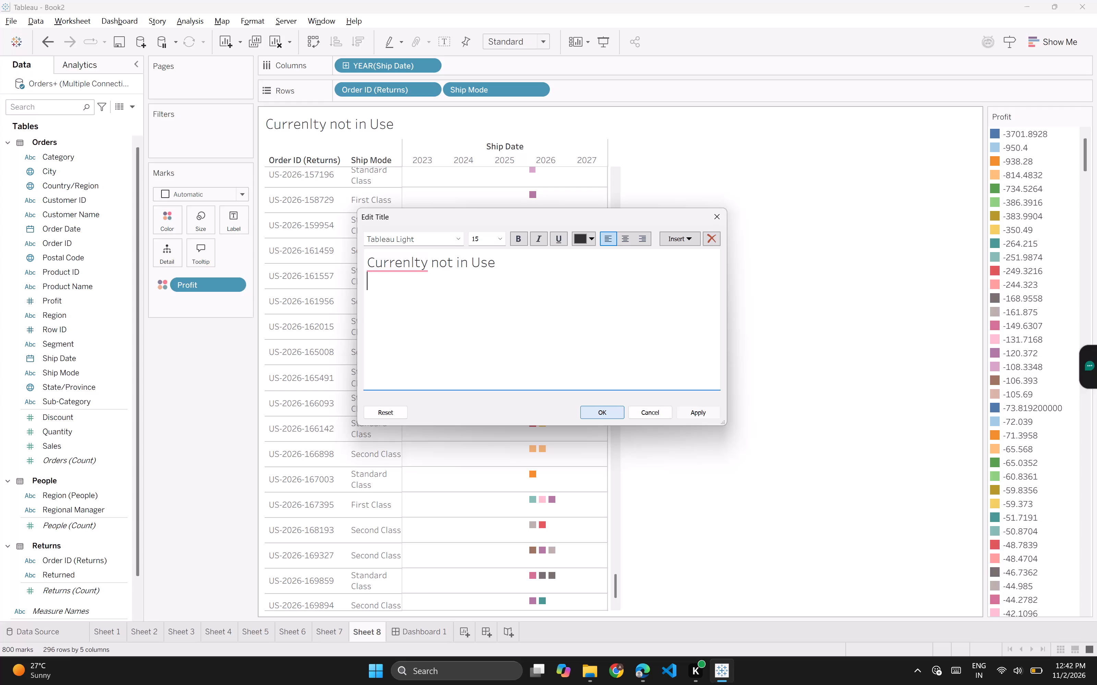
# On Dashboard 1, slightly narrow the Segment Wise Distribution chart, giving the freed width to the Sales By Ship Mode chart.
pyautogui.click(396, 624)
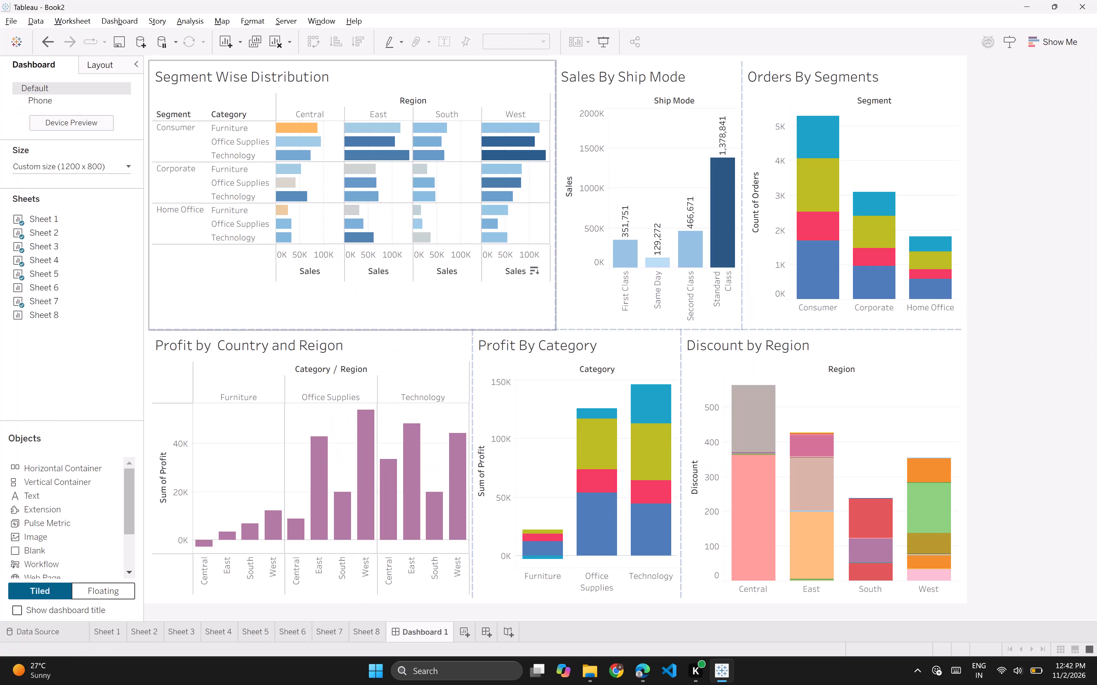
pyautogui.moveTo(555, 189); pyautogui.dragTo(550, 189)
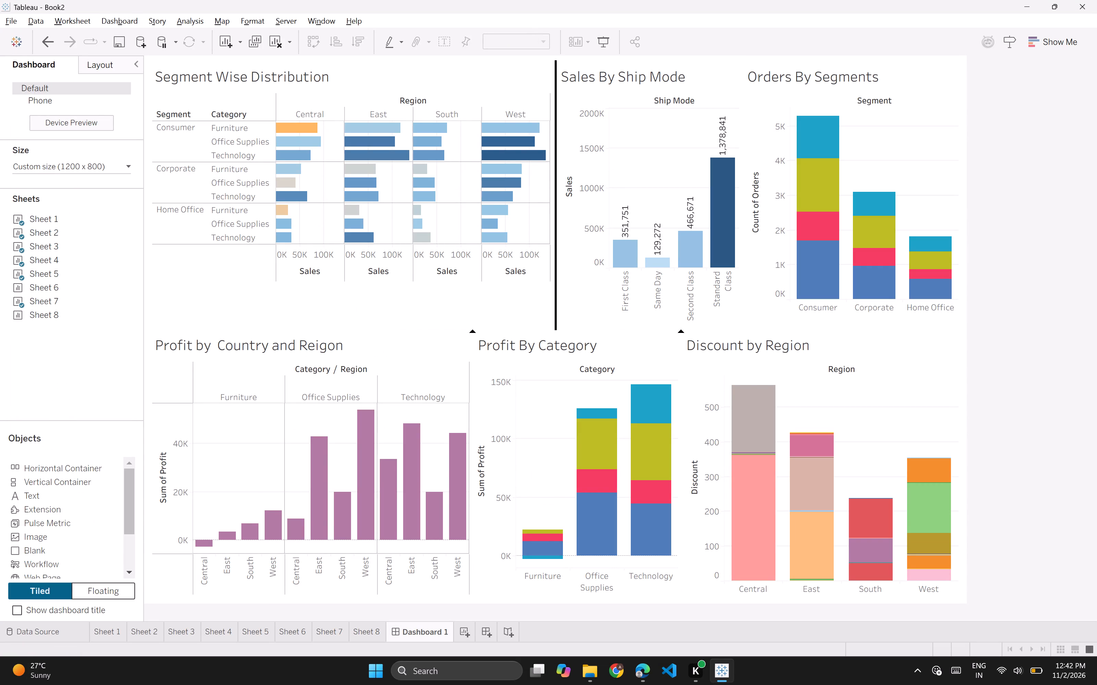
pyautogui.moveTo(550, 189); pyautogui.dragTo(550, 190)
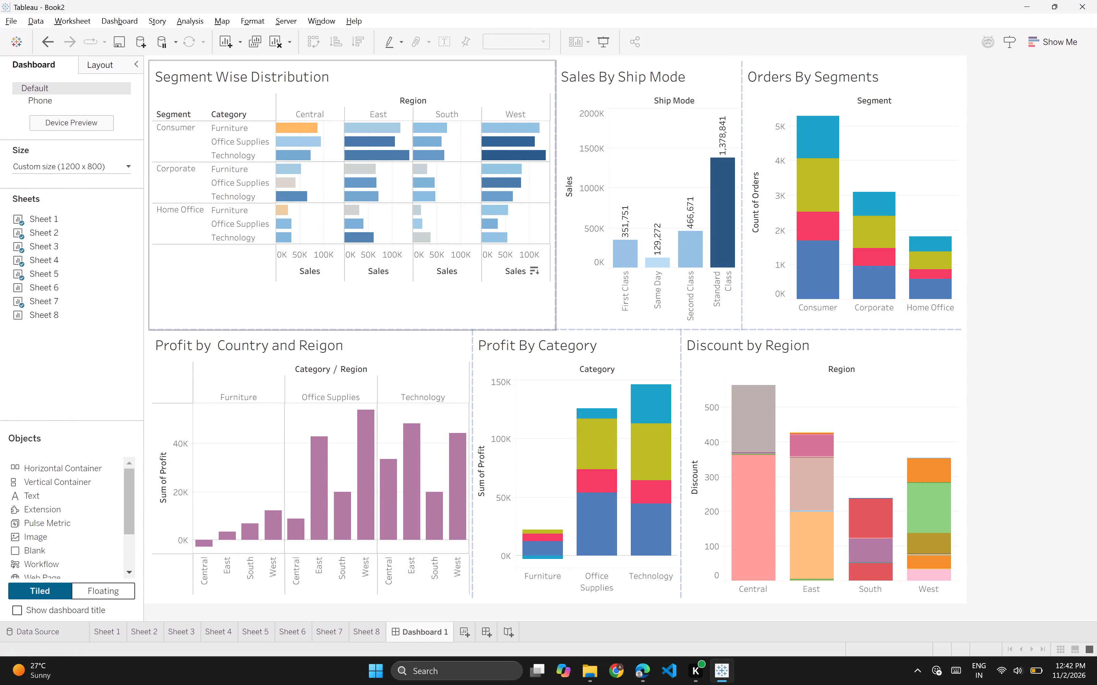
pyautogui.moveTo(556, 246); pyautogui.dragTo(549, 247)
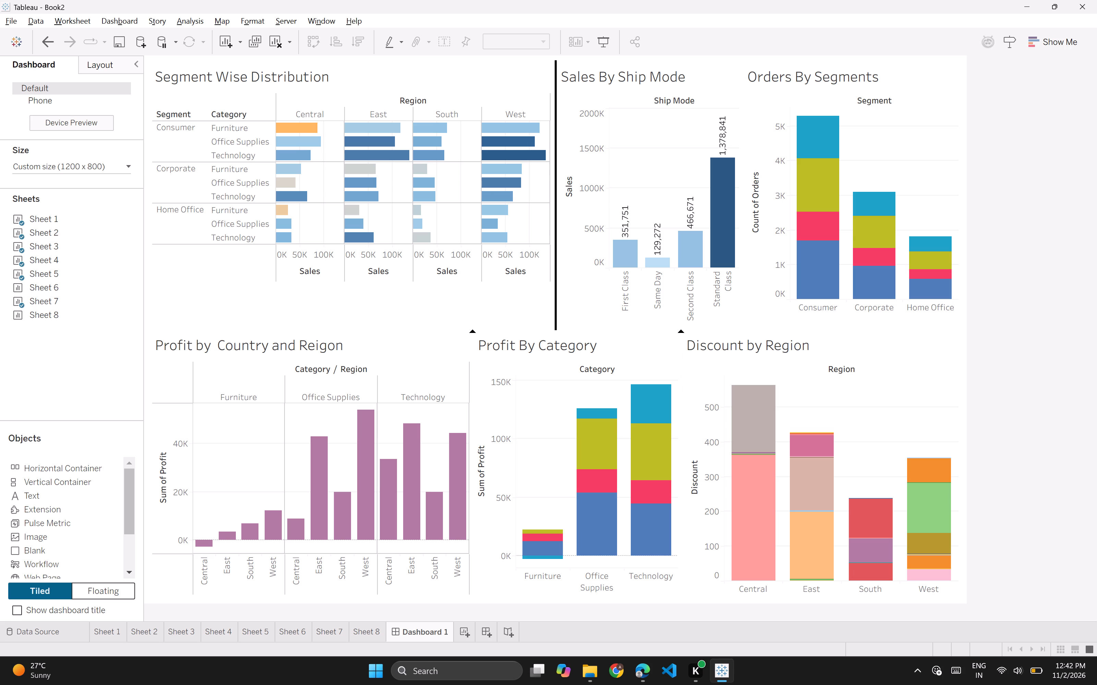
pyautogui.moveTo(549, 247); pyautogui.dragTo(544, 248)
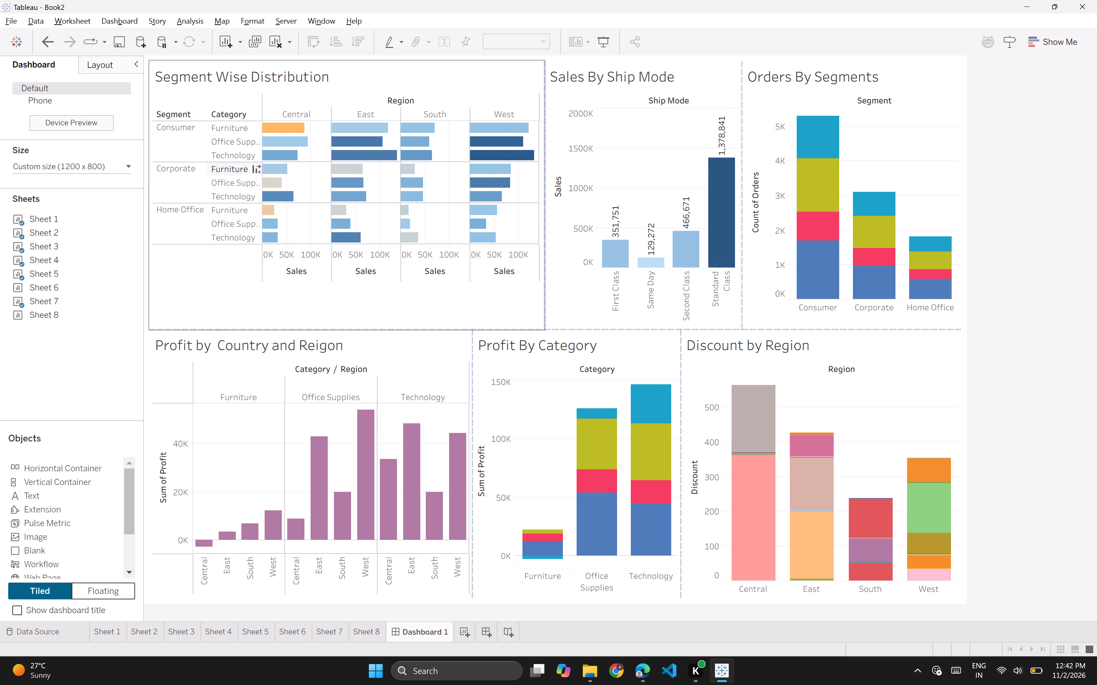
# Move the divider between the dashboard's two chart rows up slightly to make the lower row taller.
pyautogui.moveTo(310, 329); pyautogui.dragTo(310, 327)
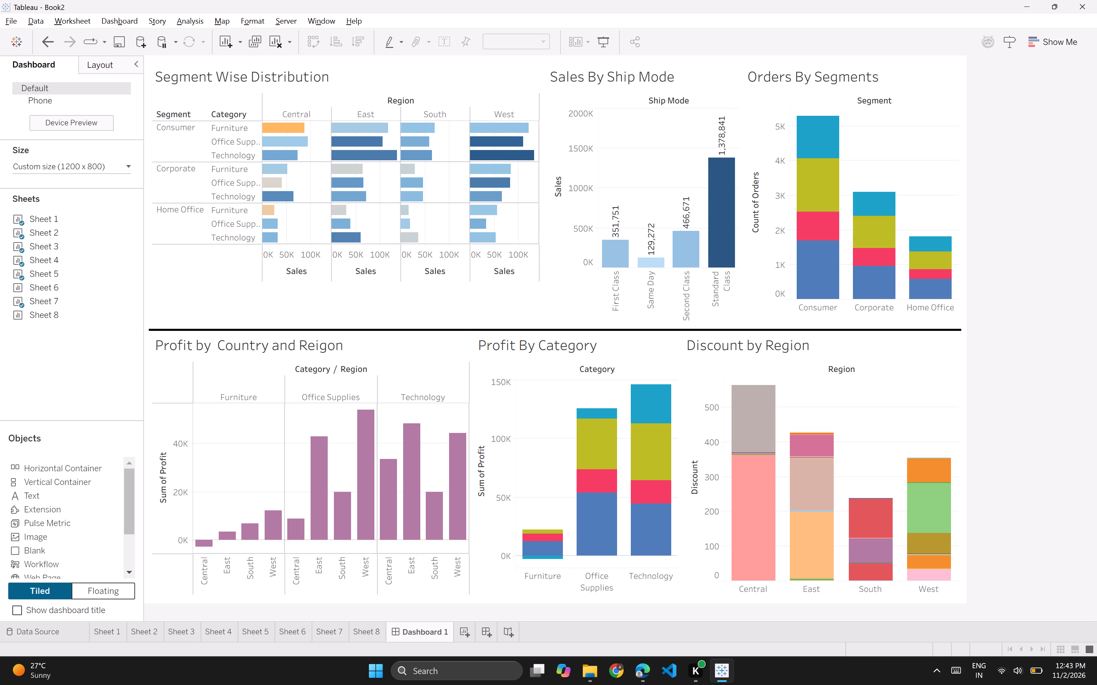
pyautogui.moveTo(310, 327); pyautogui.dragTo(311, 317)
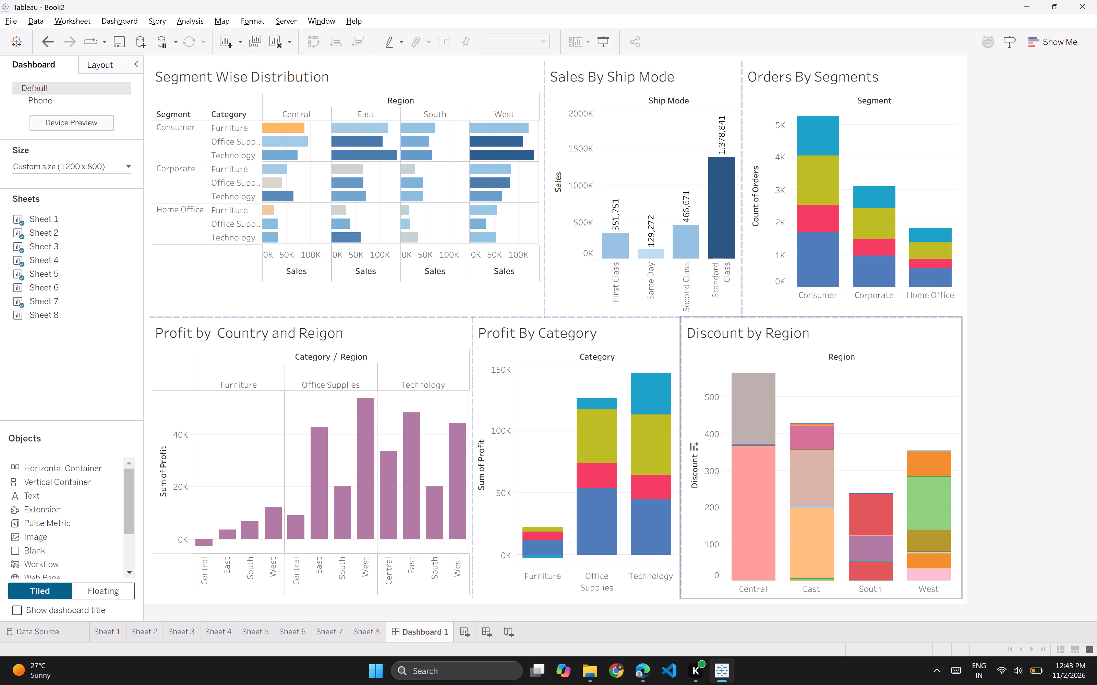
# Slightly widen the Profit By Category chart by moving its shared border toward the Discount by Region chart.
pyautogui.moveTo(681, 418); pyautogui.dragTo(686, 418)
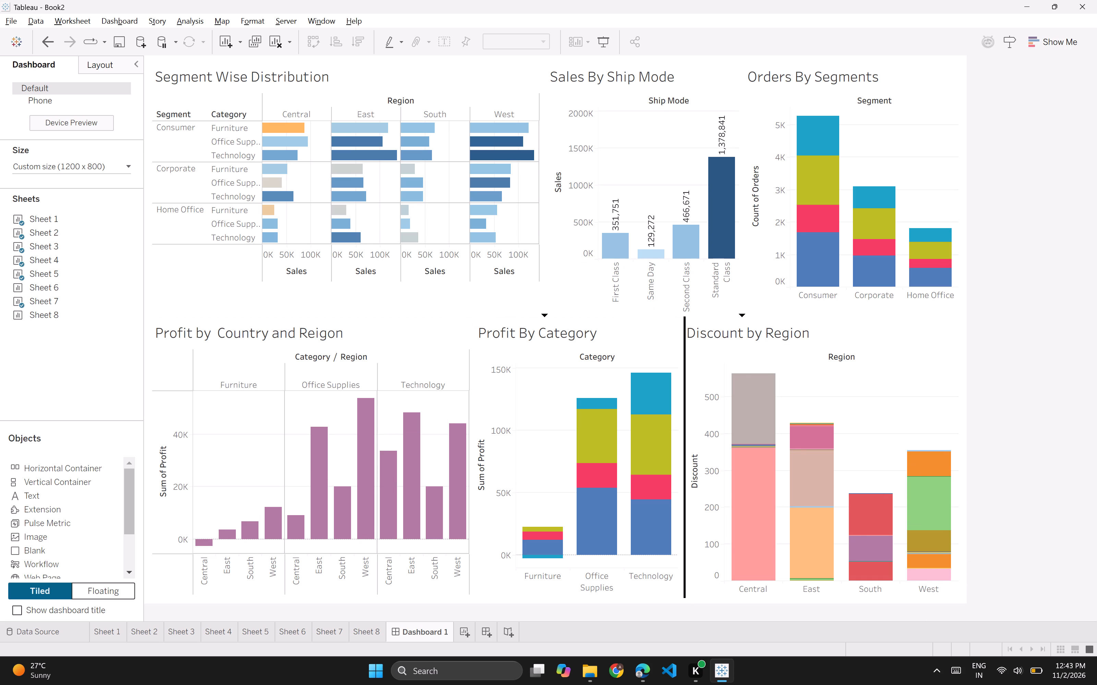
pyautogui.moveTo(686, 418); pyautogui.dragTo(686, 419)
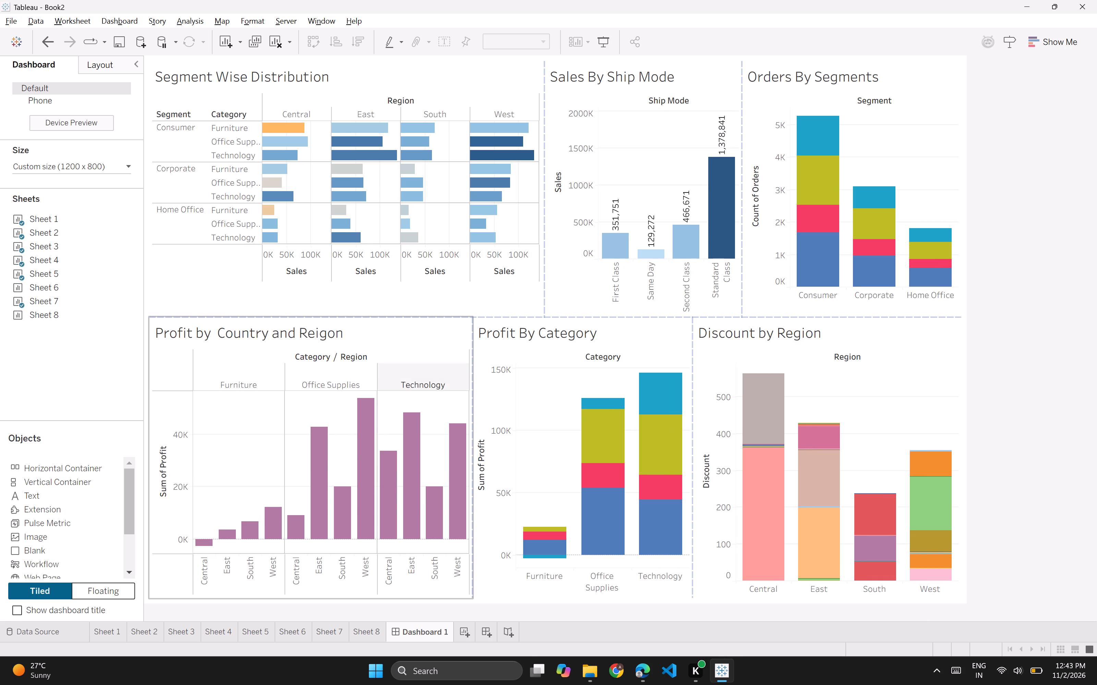